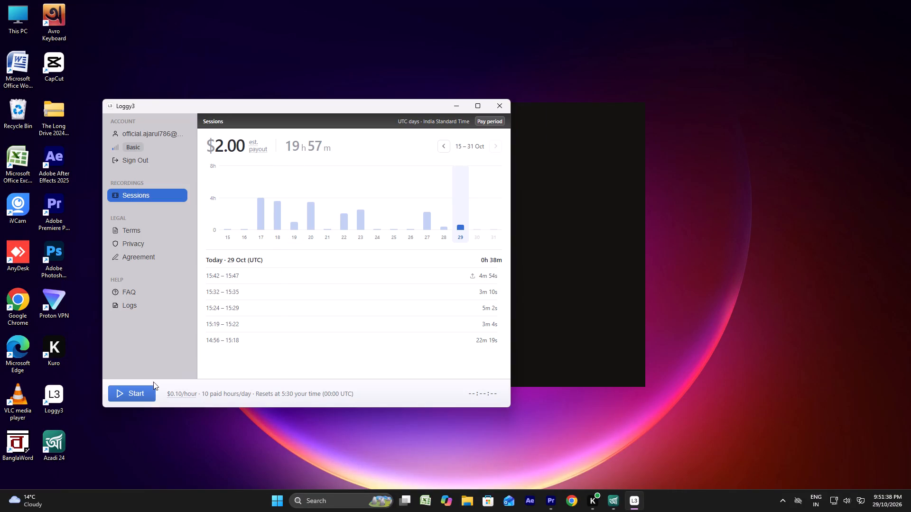
# Start a new recording session in Loggy3.
pyautogui.click(138, 390)
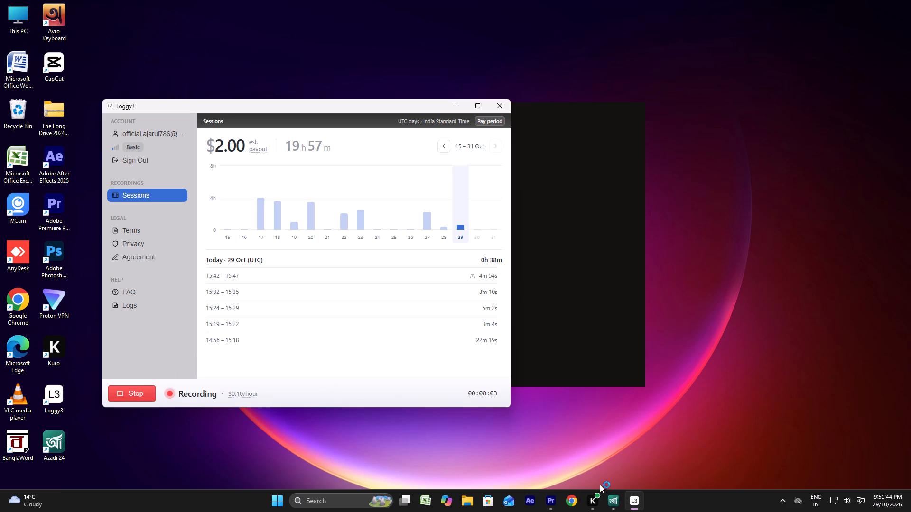
# Switch to Chrome and open the bookmarked Video 2 editor brief PDF.
pyautogui.click(550, 505)
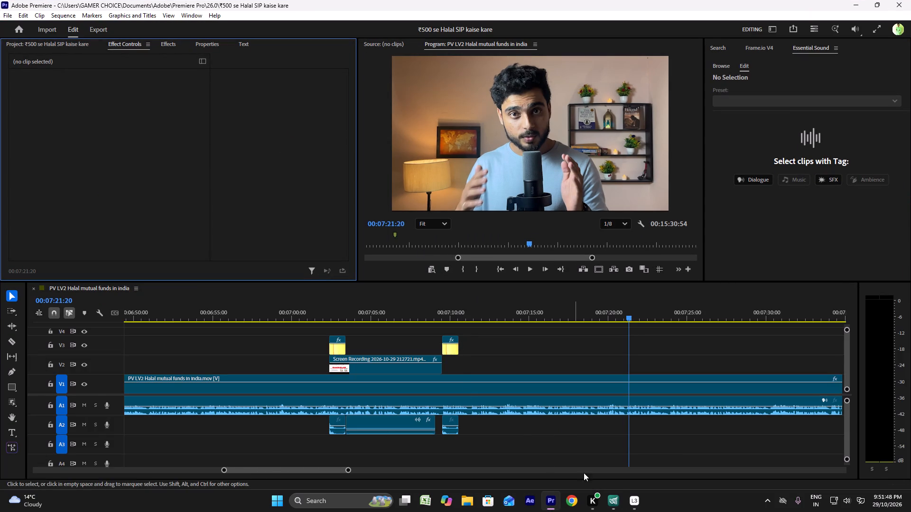
pyautogui.click(570, 501)
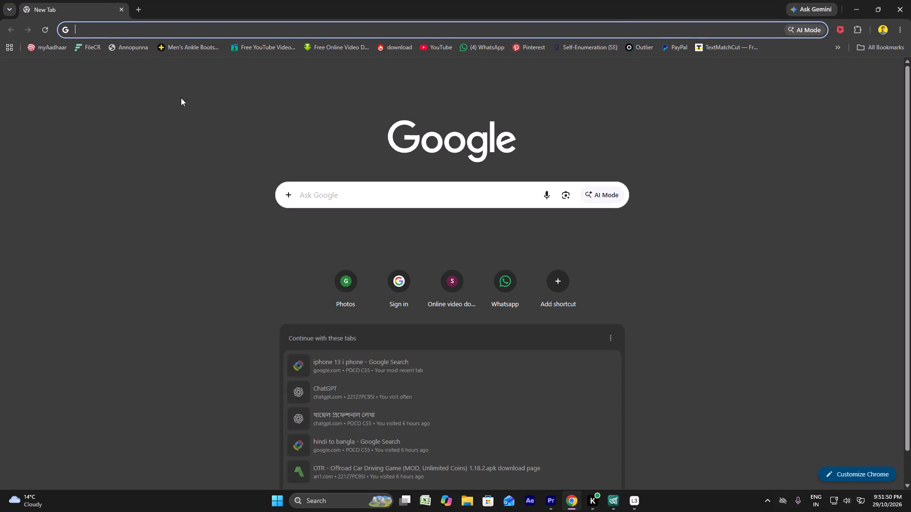
pyautogui.click(840, 46)
pyautogui.click(751, 107)
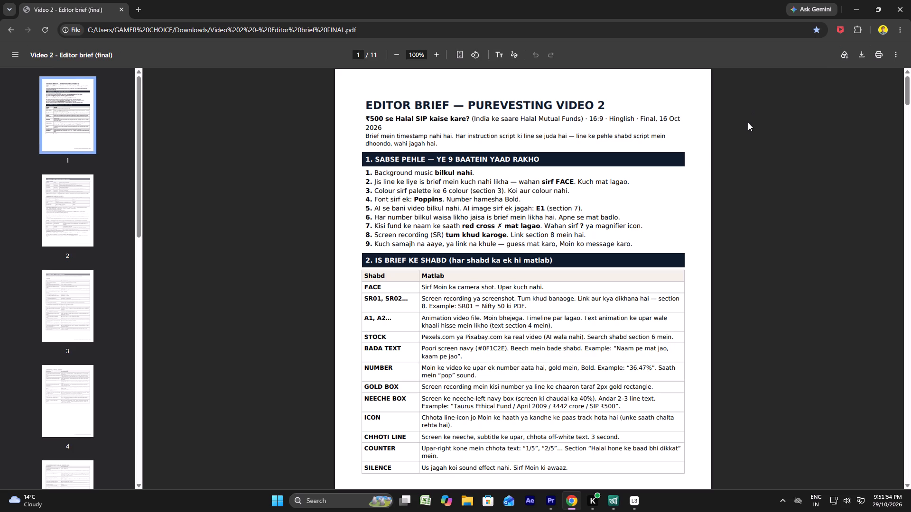
# Skim the editor brief from its opening rules through the checklist on page 11.
pyautogui.scroll(-20, 614, 184)
pyautogui.scroll(-4, 614, 184)
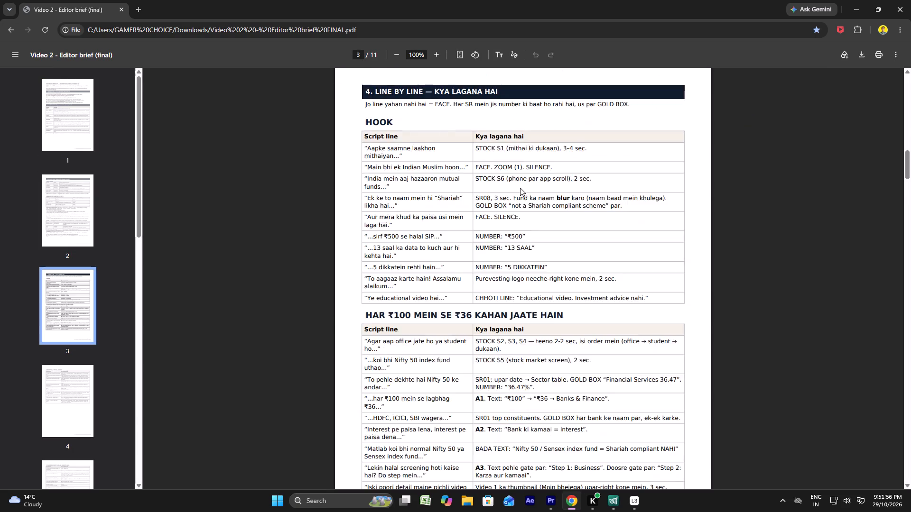
pyautogui.scroll(-20, 520, 188)
pyautogui.scroll(-17, 520, 188)
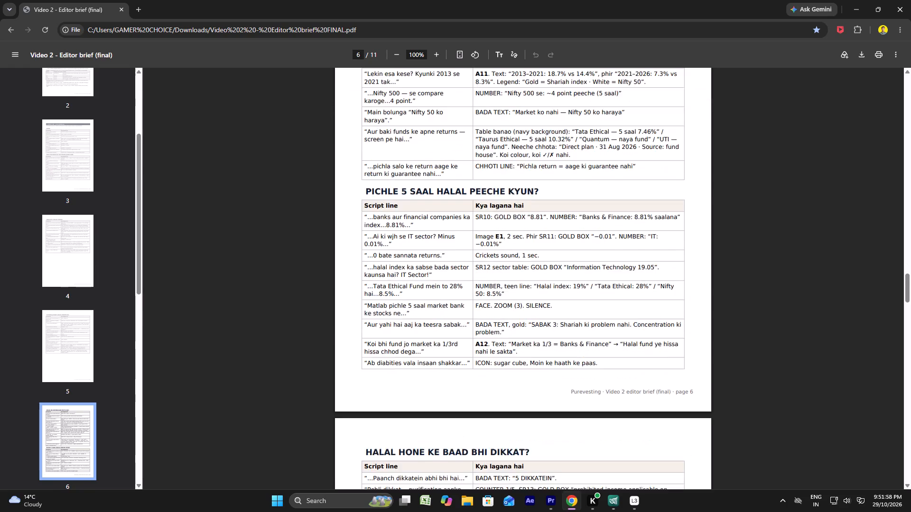
pyautogui.scroll(-15, 514, 187)
pyautogui.scroll(-13, 514, 186)
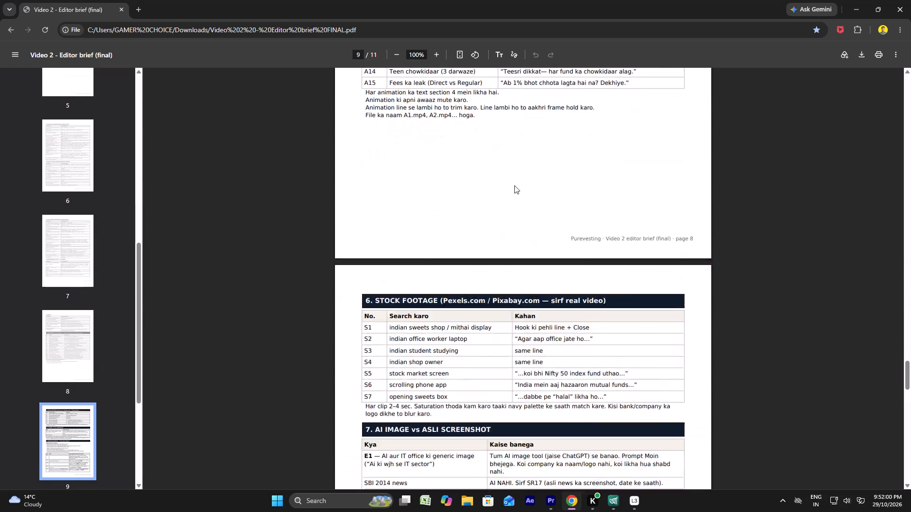
pyautogui.scroll(-13, 514, 185)
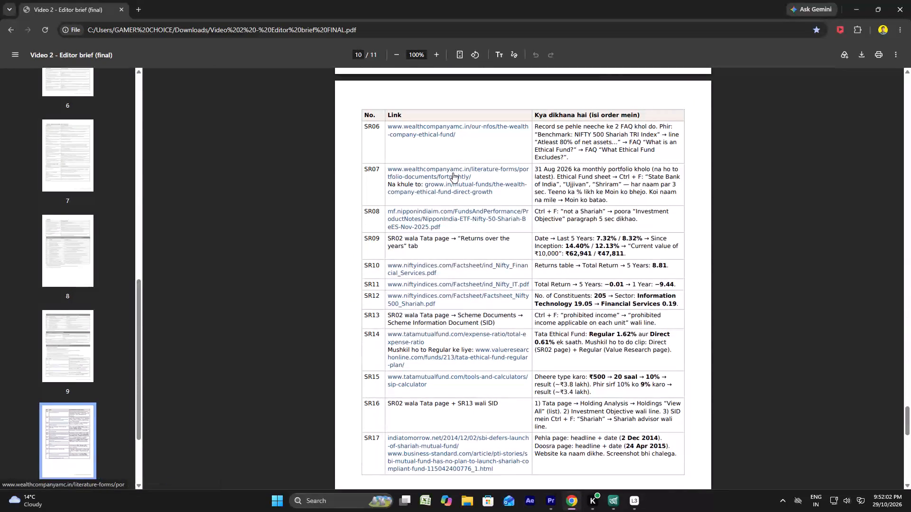
pyautogui.scroll(10, 413, 168)
pyautogui.scroll(-3, 412, 169)
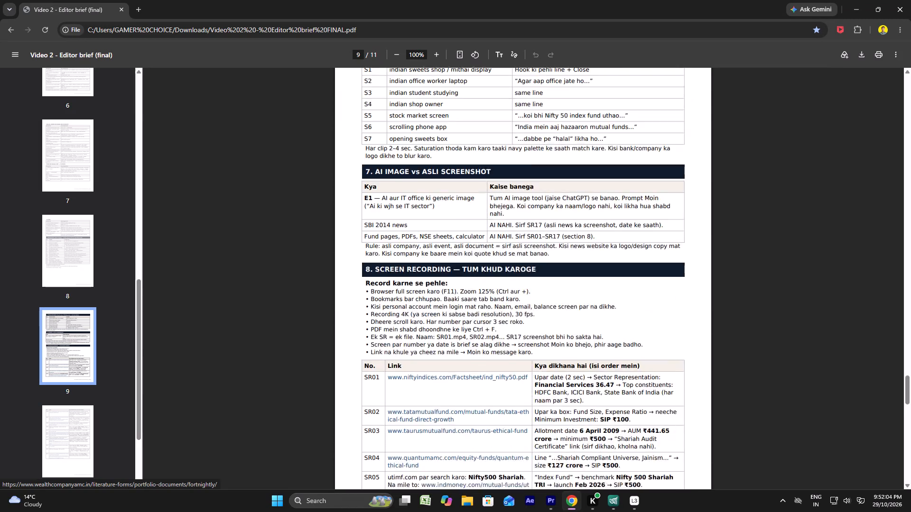
pyautogui.scroll(-20, 411, 170)
pyautogui.scroll(-11, 411, 170)
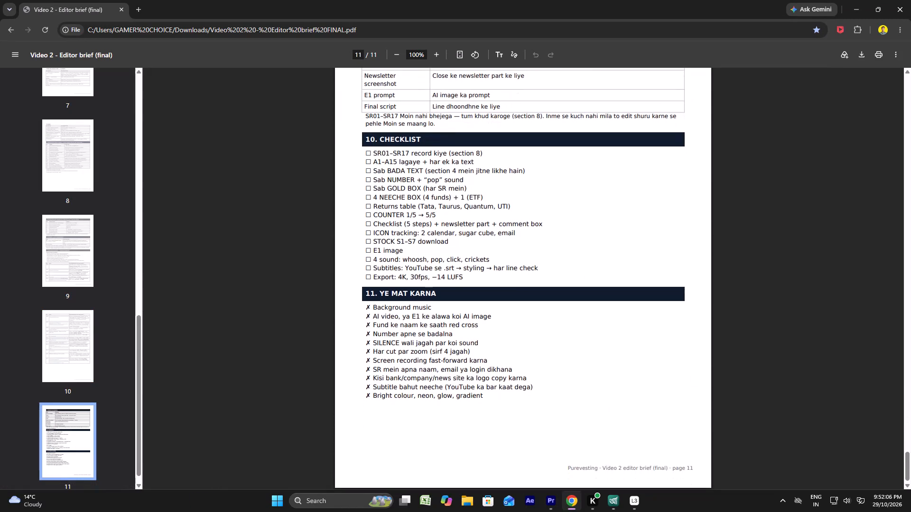
# Go back through the brief to the "HALAL ME RETURN KAM MILTA HAI?" section on page 6.
pyautogui.scroll(20, 411, 170)
pyautogui.scroll(7, 411, 170)
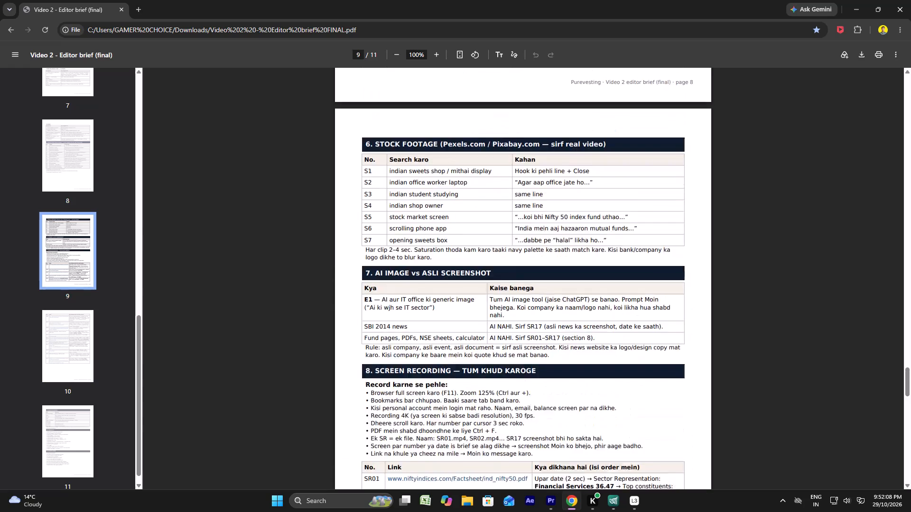
pyautogui.scroll(17, 411, 170)
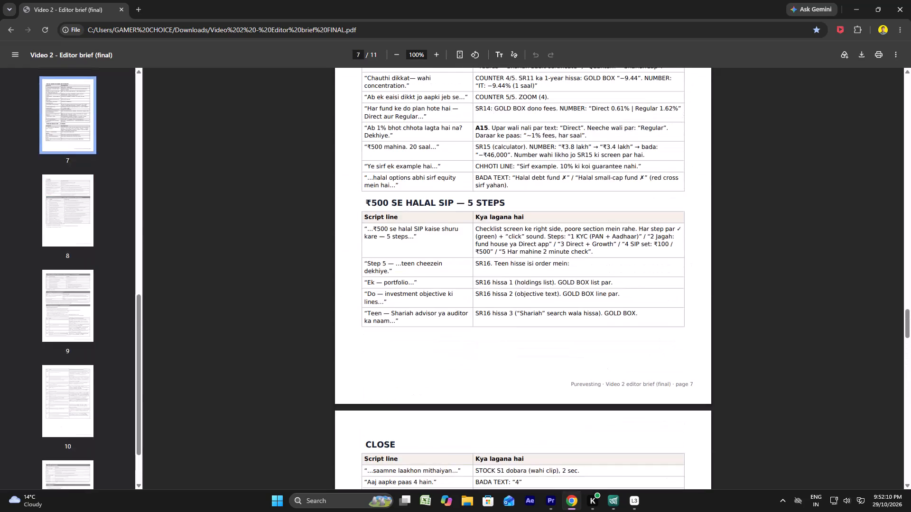
pyautogui.scroll(9, 411, 170)
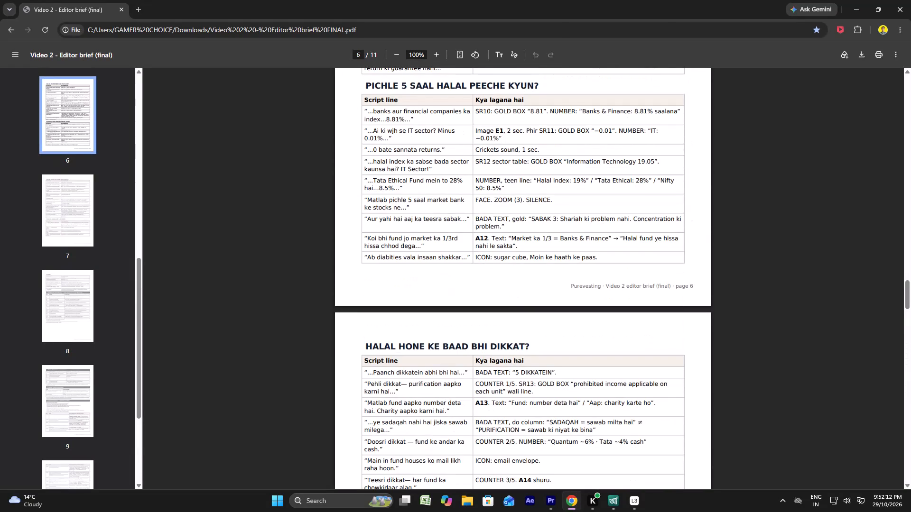
pyautogui.scroll(5, 411, 169)
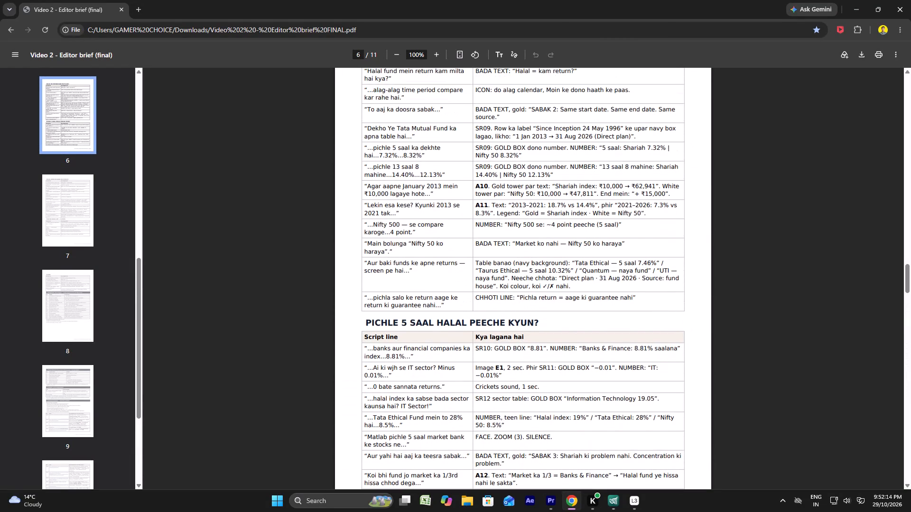
pyautogui.scroll(2, 411, 169)
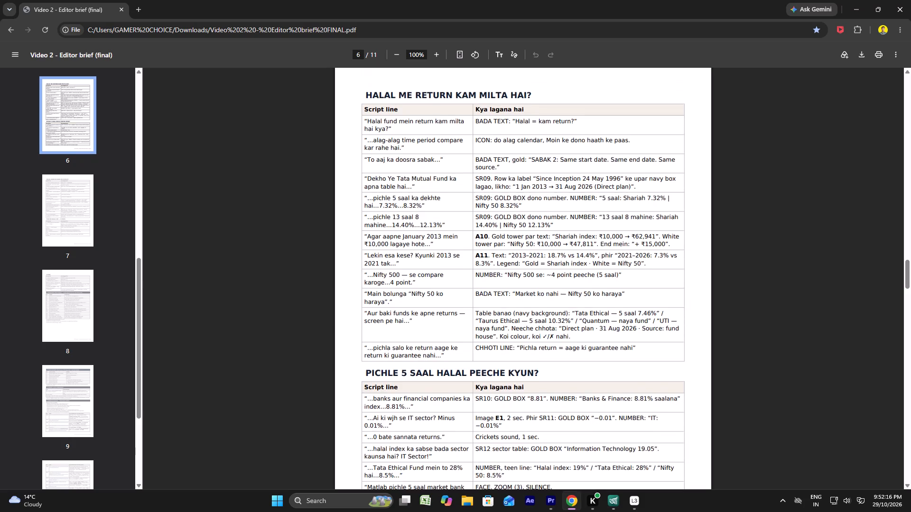
pyautogui.scroll(1, 411, 169)
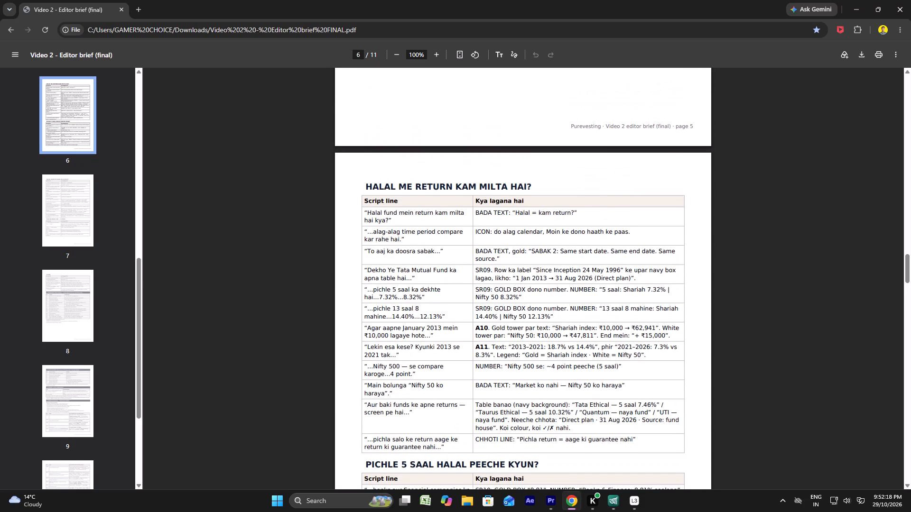
pyautogui.scroll(1, 411, 169)
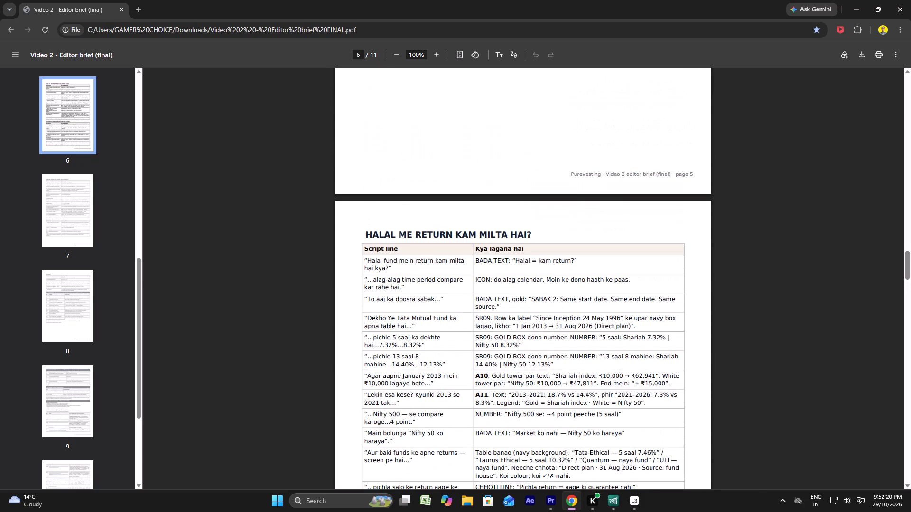
pyautogui.keyDown('ctrl'); pyautogui.scroll(1, 411, 169); pyautogui.keyUp('ctrl')
# Read the script-line instructions on pages 6 and 7 at 125% zoom, from "HALAL ME RETURN KAM MILTA HAI?" onward.
pyautogui.scroll(-2, 411, 169)
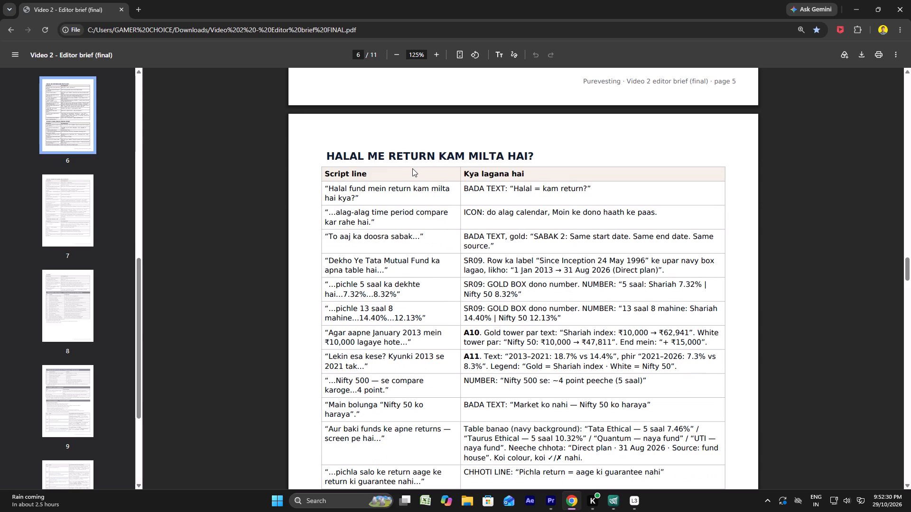
pyautogui.scroll(-1, 412, 168)
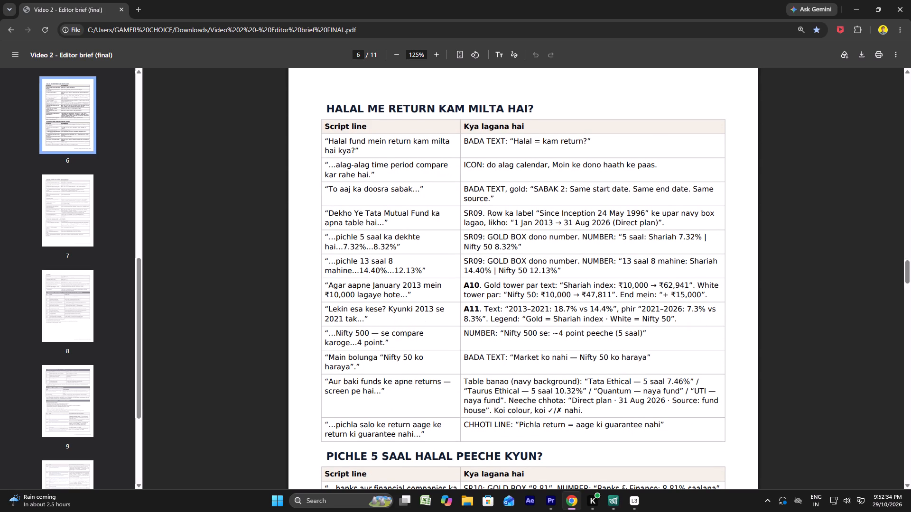
pyautogui.moveTo(646, 358); pyautogui.dragTo(390, 315)
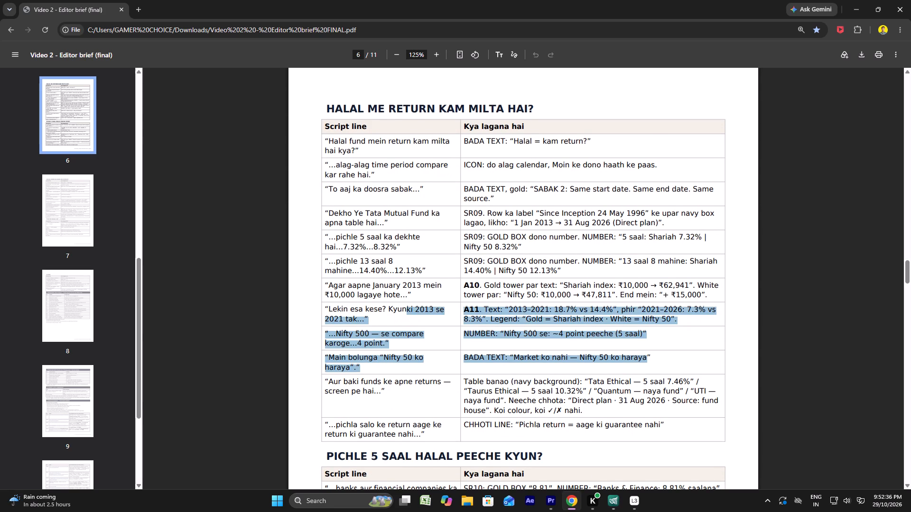
pyautogui.moveTo(390, 315); pyautogui.dragTo(376, 311)
pyautogui.click(543, 325)
pyautogui.scroll(-5, 465, 291)
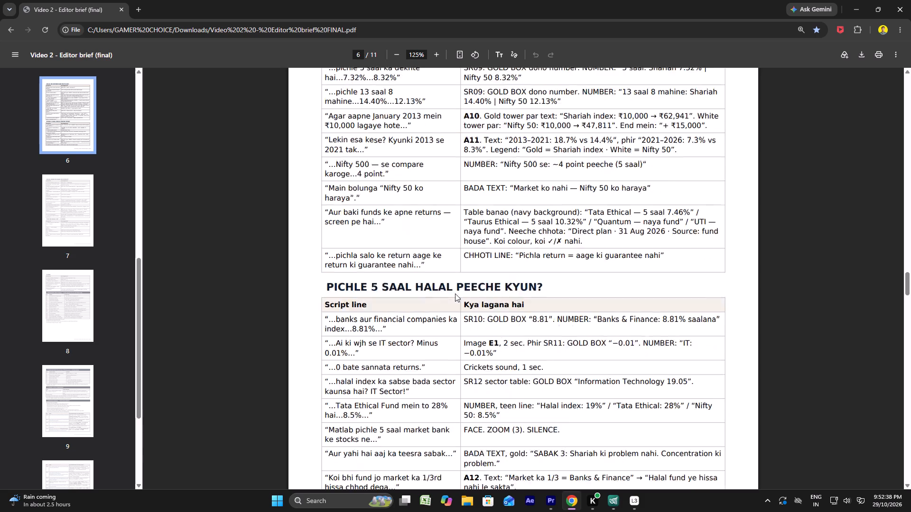
pyautogui.scroll(-7, 459, 292)
pyautogui.scroll(6, 455, 293)
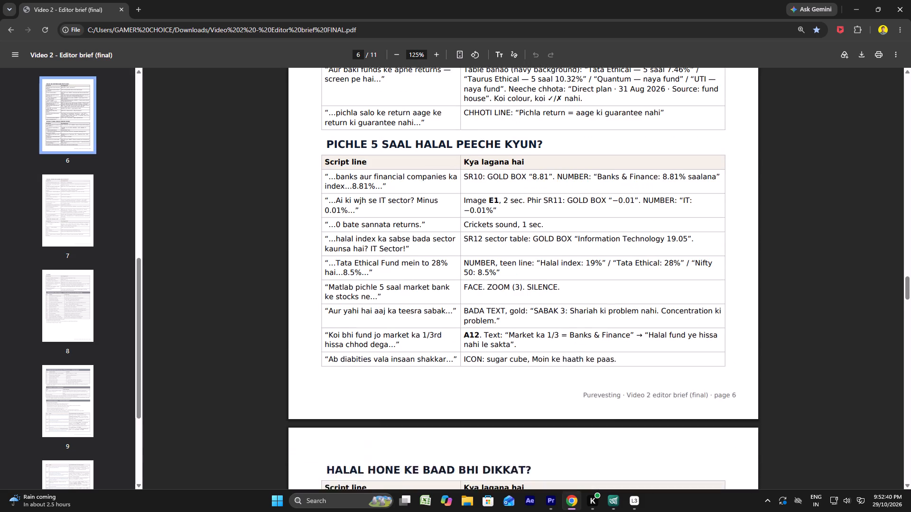
pyautogui.moveTo(513, 245); pyautogui.dragTo(509, 246)
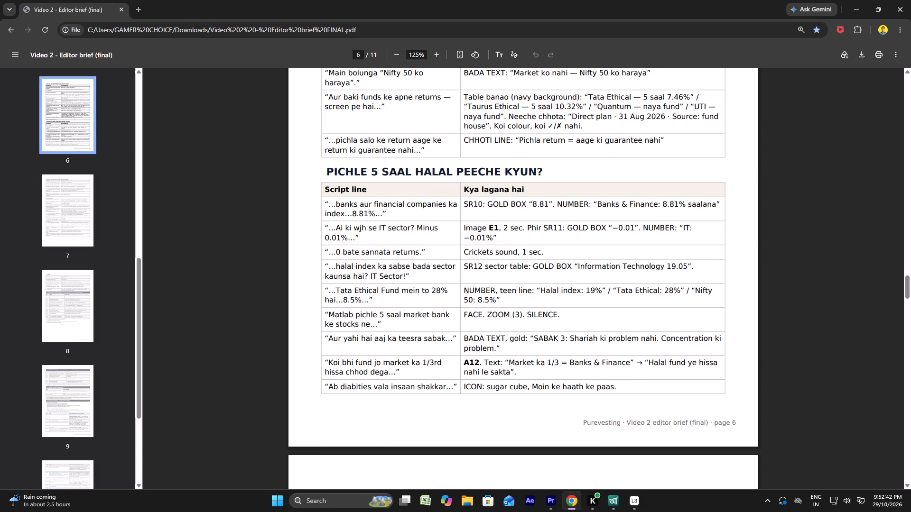
pyautogui.moveTo(509, 246); pyautogui.dragTo(468, 246)
pyautogui.moveTo(605, 318); pyautogui.dragTo(527, 307)
pyautogui.moveTo(527, 307); pyautogui.dragTo(513, 304)
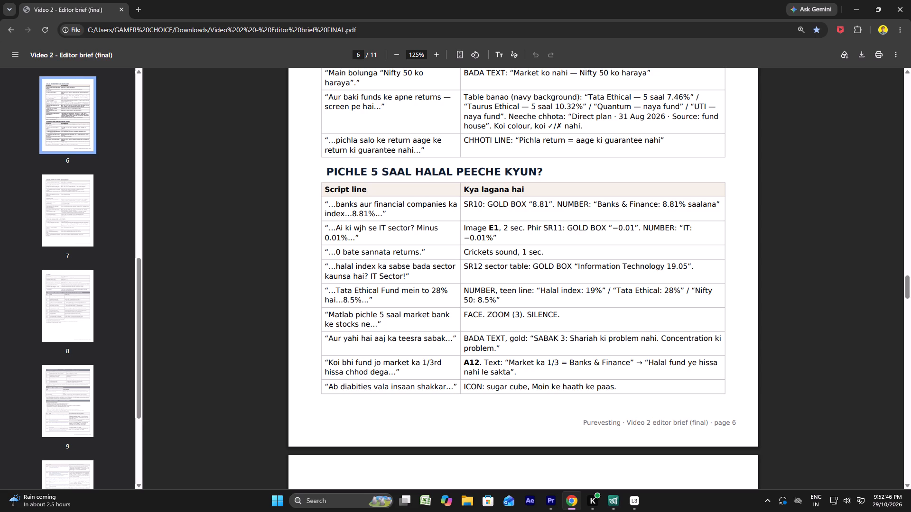
pyautogui.scroll(-13, 539, 280)
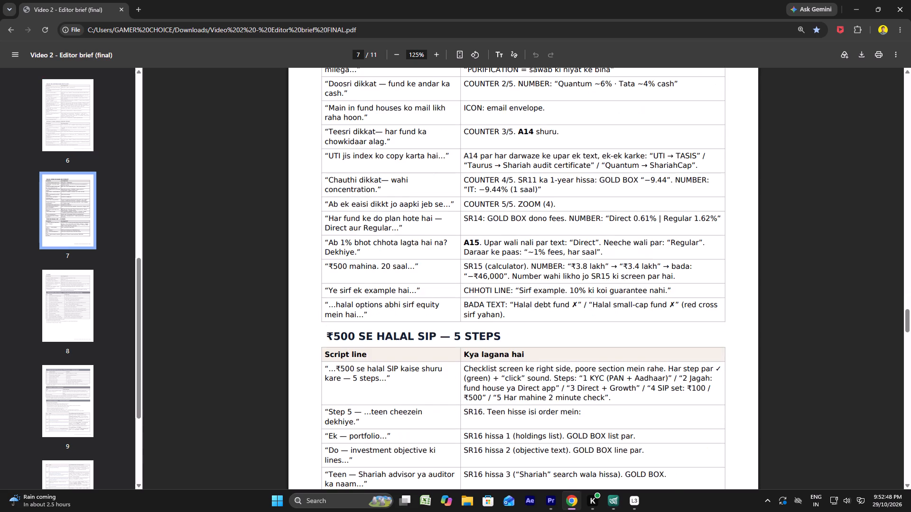
pyautogui.scroll(7, 538, 280)
pyautogui.scroll(-12, 538, 280)
# Go back to page 5 of the brief and read the SR08 instruction for the "Investors to note that…" line.
pyautogui.scroll(20, 535, 282)
pyautogui.scroll(6, 535, 282)
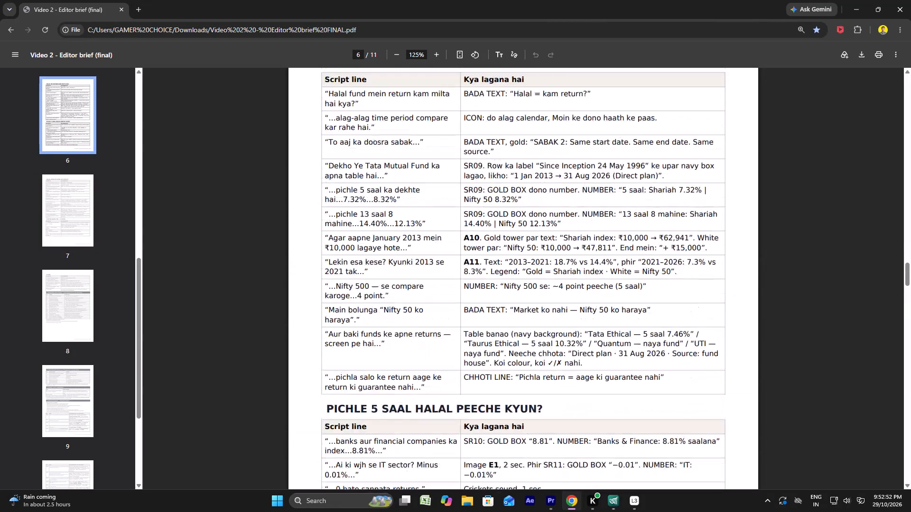
pyautogui.scroll(11, 535, 282)
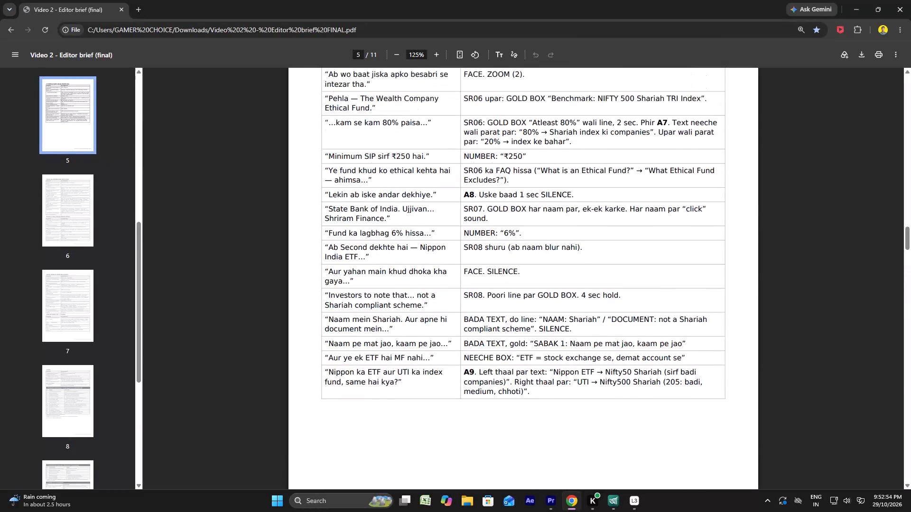
pyautogui.moveTo(612, 303); pyautogui.dragTo(443, 299)
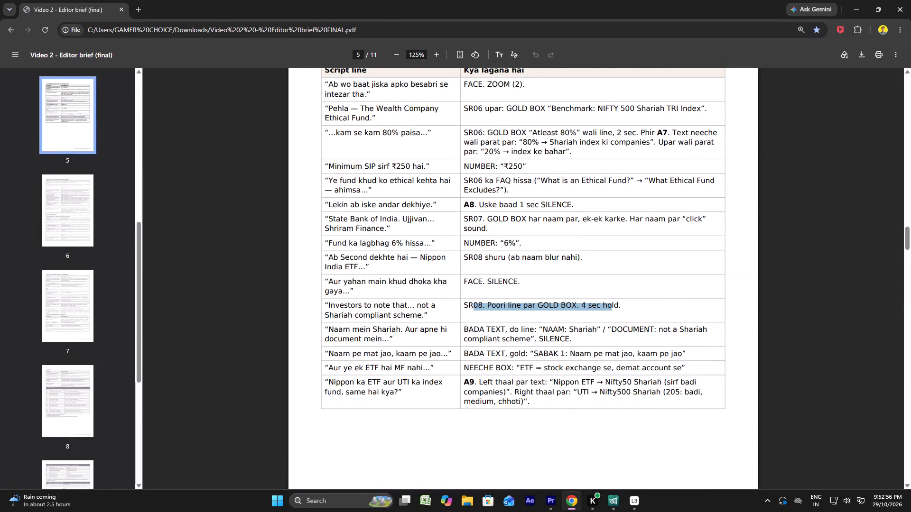
pyautogui.moveTo(443, 299); pyautogui.dragTo(345, 297)
pyautogui.click(438, 310)
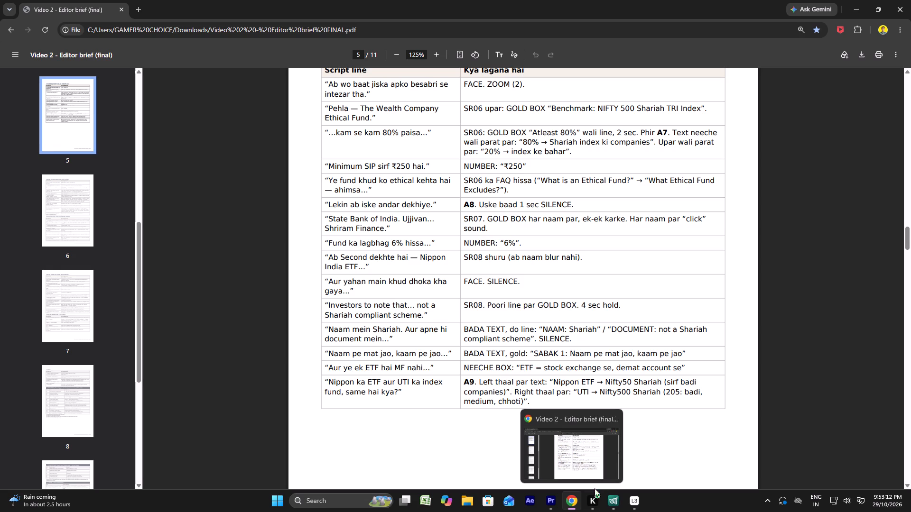
# Switch to Premiere and play the talking-head footage around 00:07:22 to 00:07:27, setting the system volume to roughly 30%.
pyautogui.click(557, 498)
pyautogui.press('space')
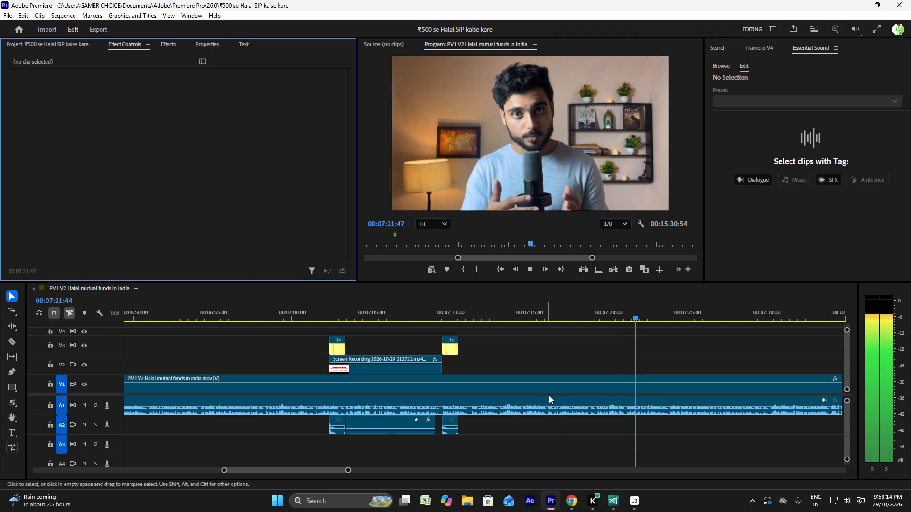
pyautogui.click(848, 503)
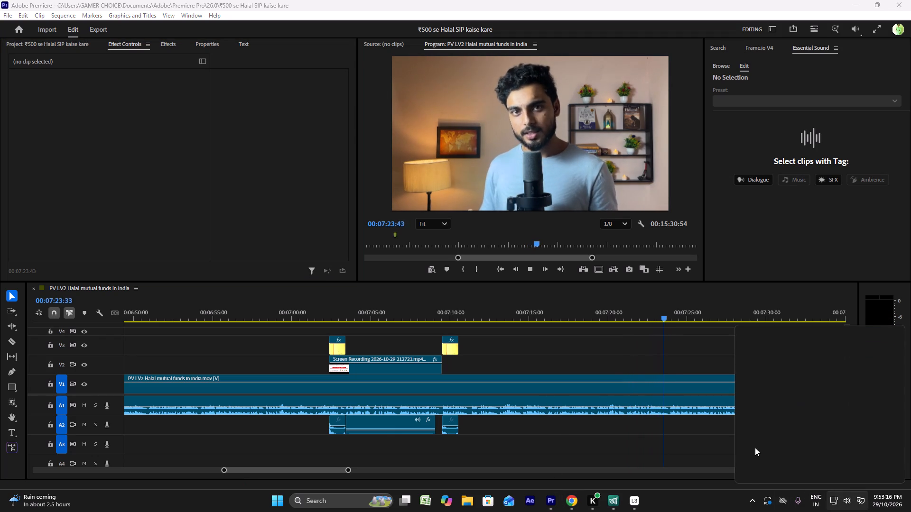
pyautogui.click(796, 446)
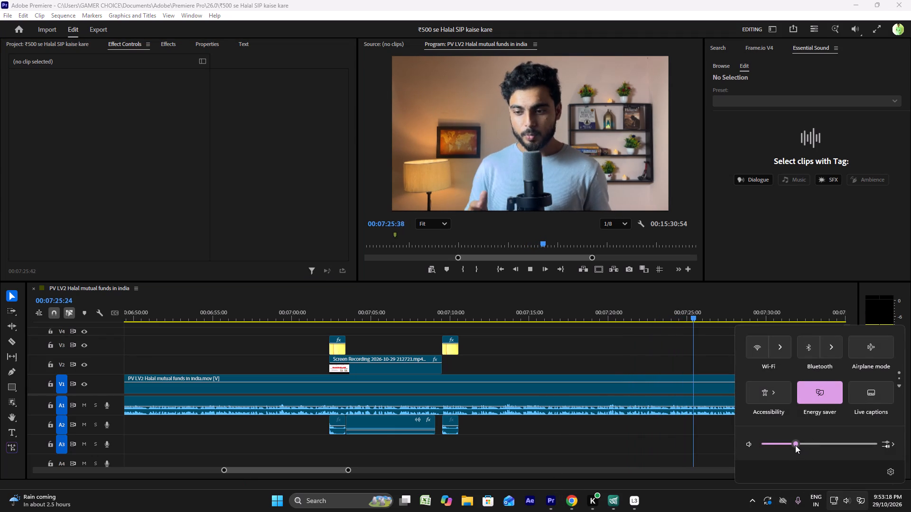
pyautogui.click(644, 353)
pyautogui.click(633, 323)
pyautogui.click(643, 317)
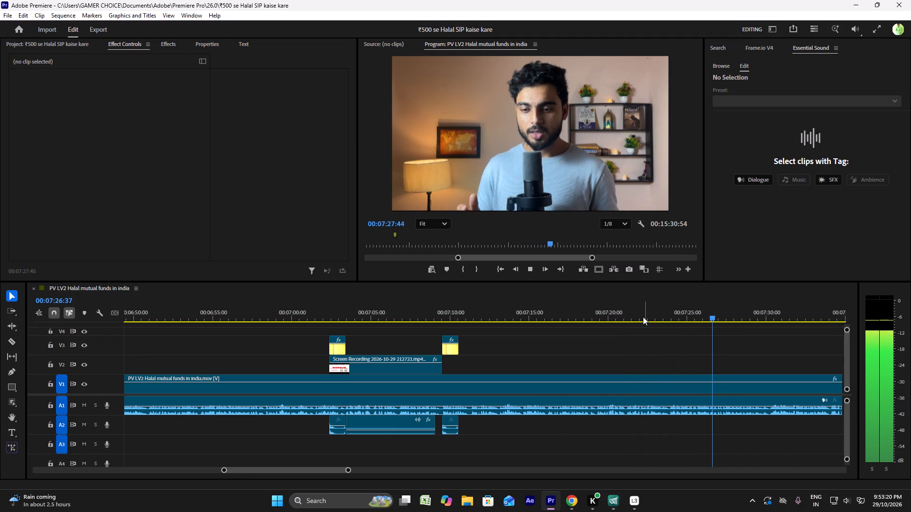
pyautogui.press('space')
pyautogui.scroll(-4, 660, 330)
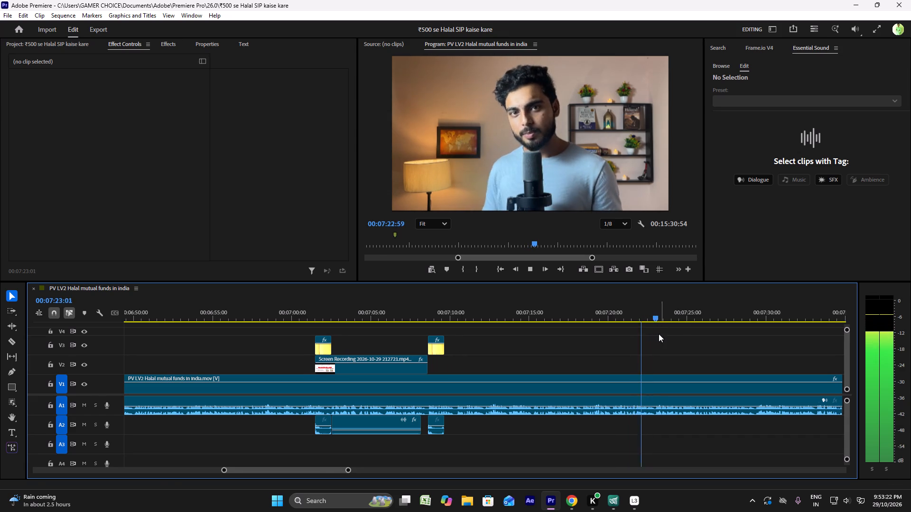
pyautogui.scroll(-1, 659, 334)
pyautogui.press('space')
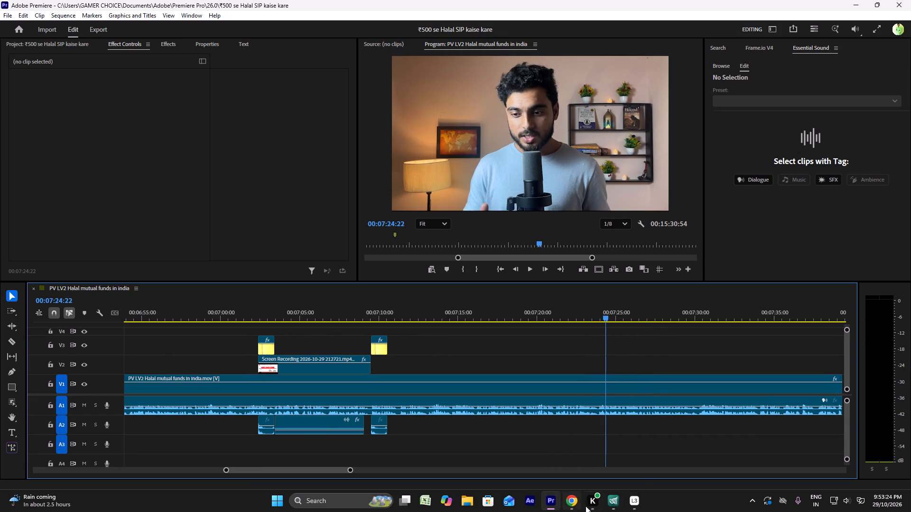
# Switch back to the brief in Chrome and check the page 5 script lines from "Nippon India ETF…" to "Shariah compliant scheme.".
pyautogui.click(571, 503)
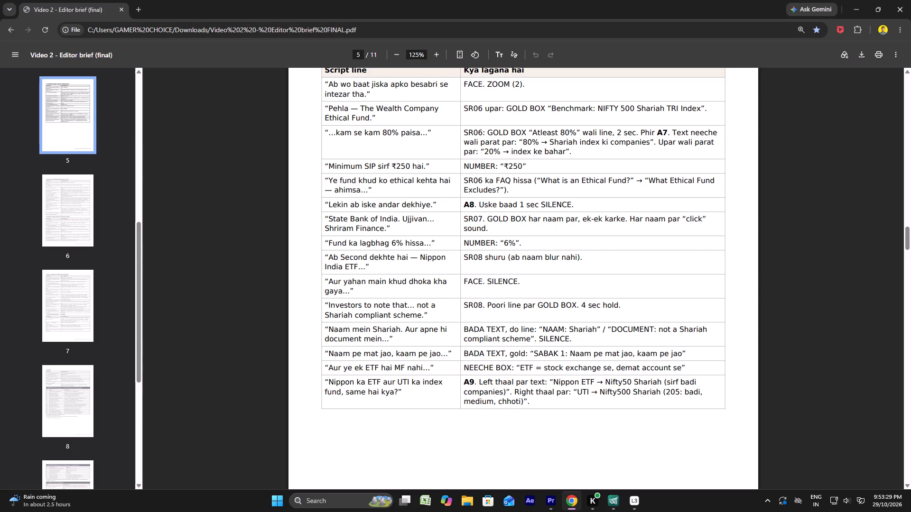
pyautogui.moveTo(357, 265); pyautogui.dragTo(293, 260)
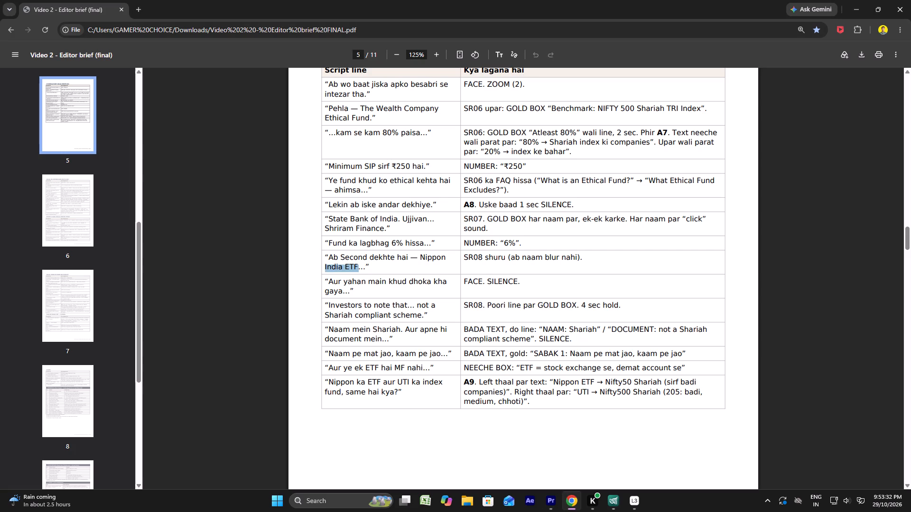
pyautogui.moveTo(427, 319); pyautogui.dragTo(337, 303)
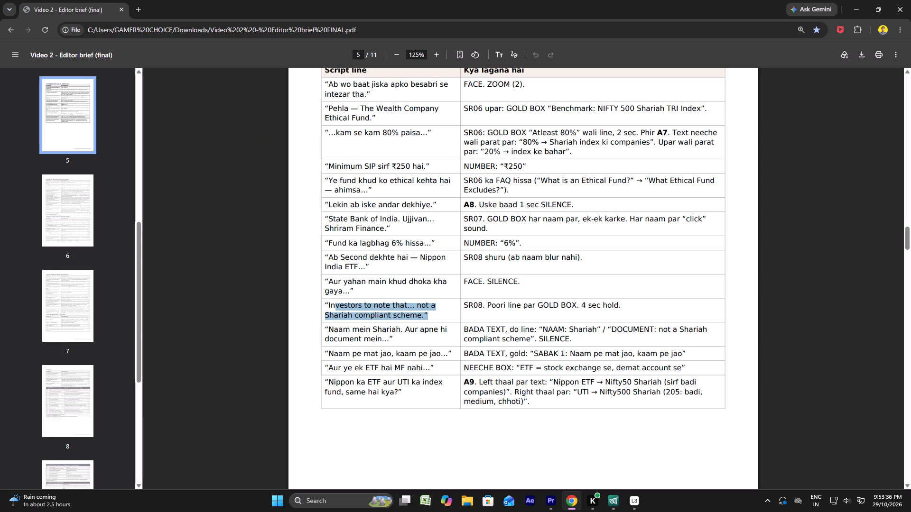
# Duplicate the browser tab showing the editor brief.
pyautogui.rightClick(95, 0)
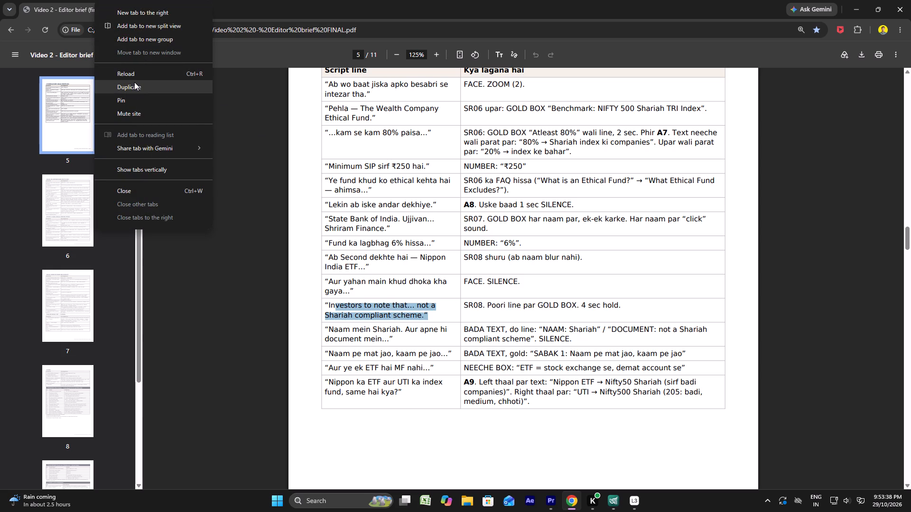
pyautogui.click(134, 82)
# Open the SR08 Nippon India ETF Nifty 50 Shariah BeES PDF link from page 10 of the duplicated brief in a new tab.
pyautogui.scroll(-10, 468, 178)
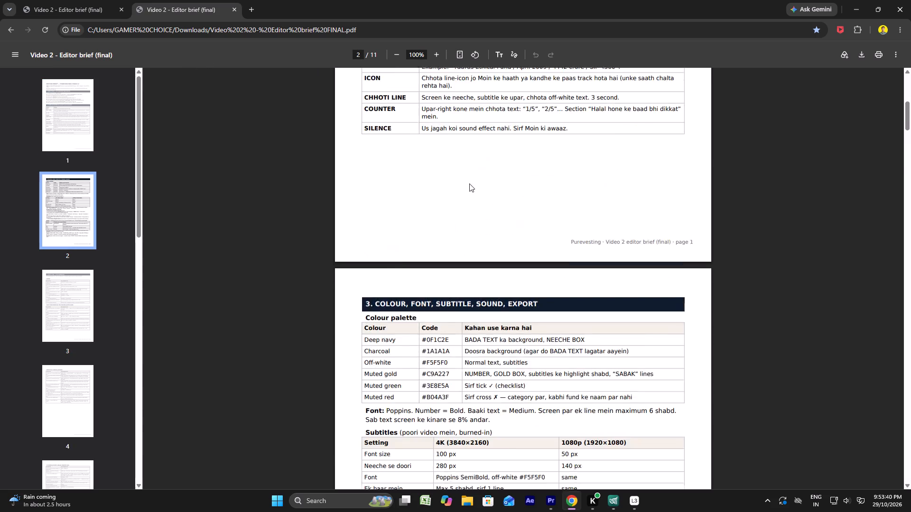
pyautogui.scroll(-20, 469, 183)
pyautogui.scroll(-20, 469, 183)
pyautogui.scroll(-3, 469, 183)
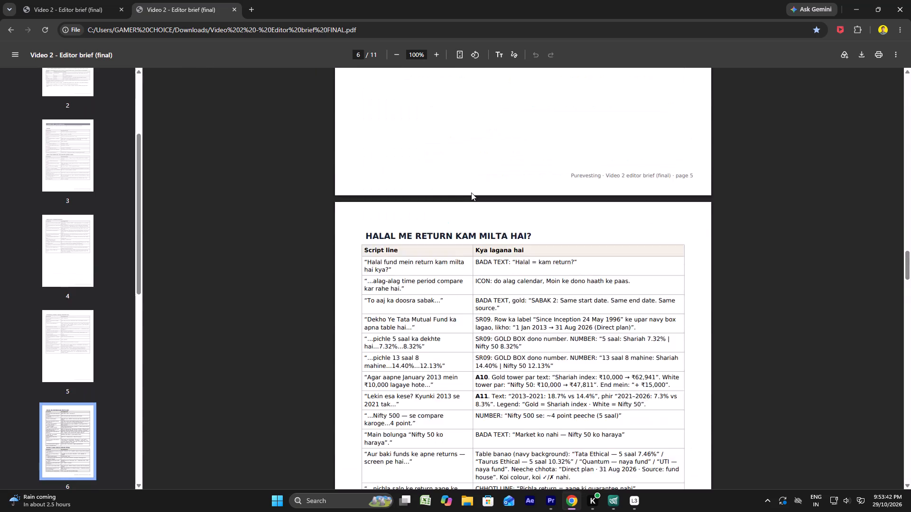
pyautogui.scroll(-20, 471, 192)
pyautogui.scroll(-20, 471, 192)
pyautogui.scroll(-3, 471, 192)
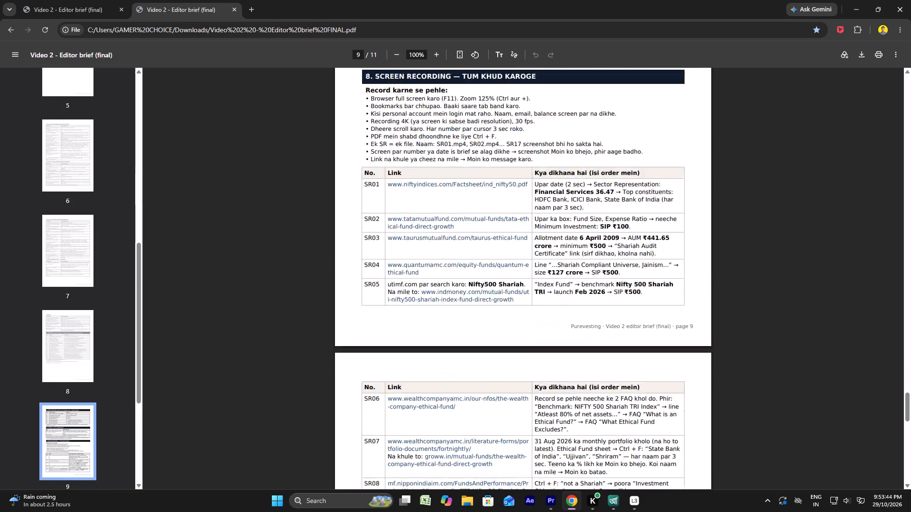
pyautogui.scroll(-12, 472, 194)
pyautogui.scroll(9, 471, 193)
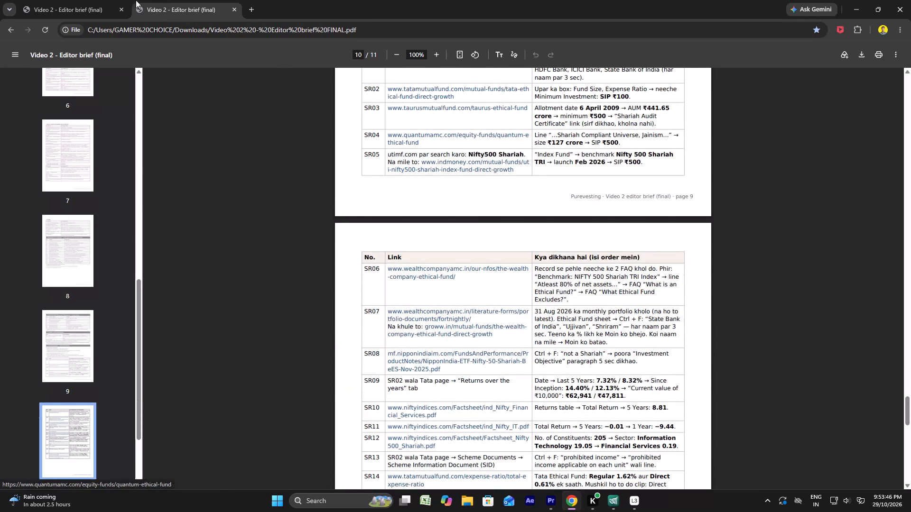
pyautogui.click(63, 0)
pyautogui.click(201, 0)
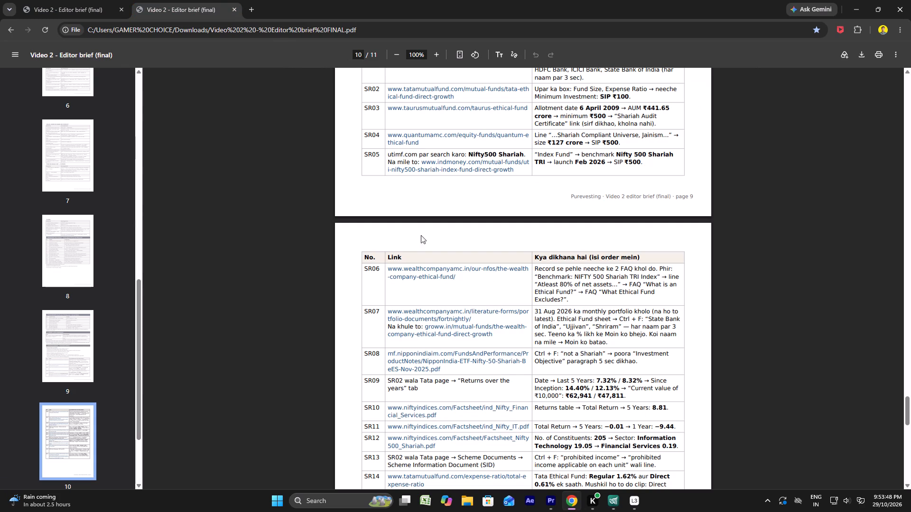
pyautogui.rightClick(427, 357)
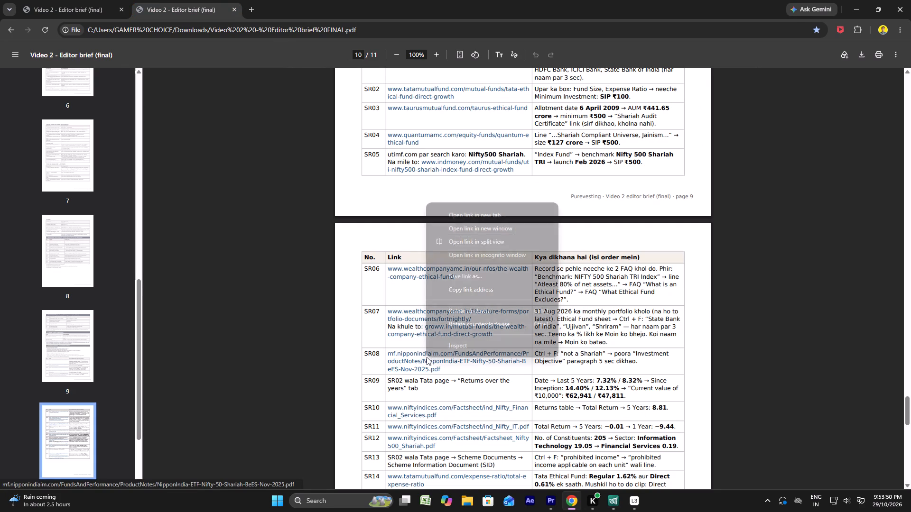
pyautogui.click(461, 216)
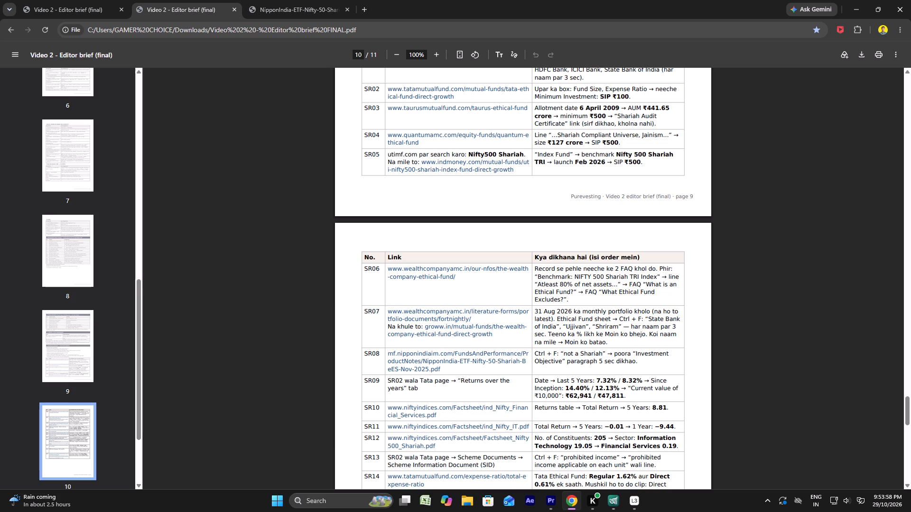
pyautogui.click(297, 10)
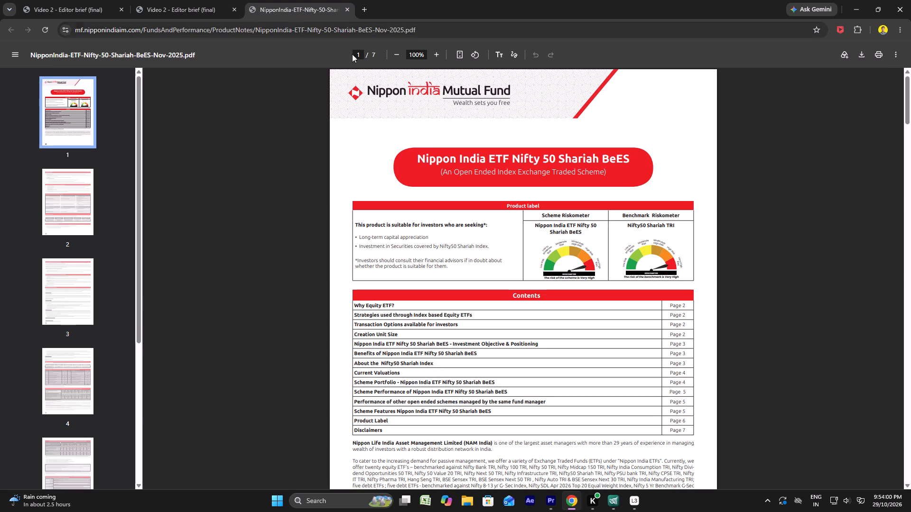
# Look through the Nippon India ETF Nifty 50 Shariah BeES PDF from page 1 to the disclaimers on page 7.
pyautogui.keyDown('ctrl'); pyautogui.scroll(2, 520, 228); pyautogui.keyUp('ctrl')
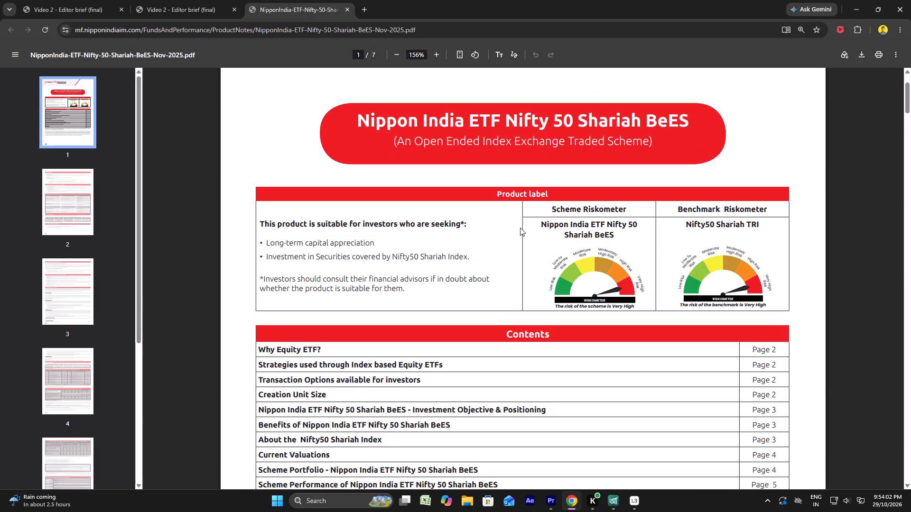
pyautogui.keyDown('ctrl'); pyautogui.scroll(1, 520, 228); pyautogui.keyUp('ctrl')
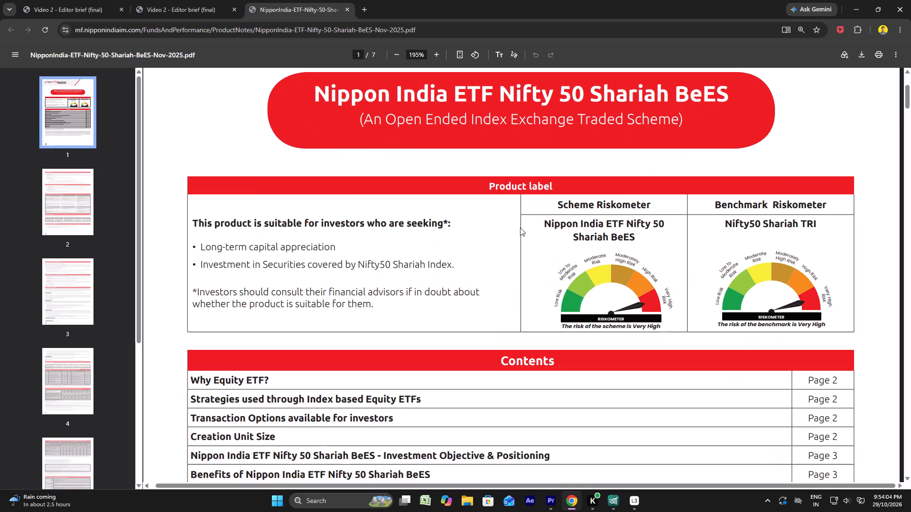
pyautogui.scroll(-1, 520, 228)
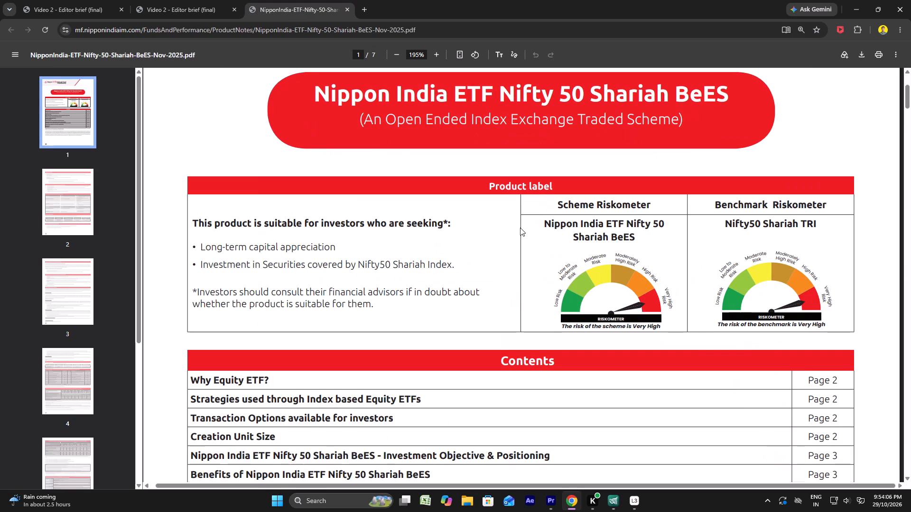
pyautogui.scroll(-7, 520, 228)
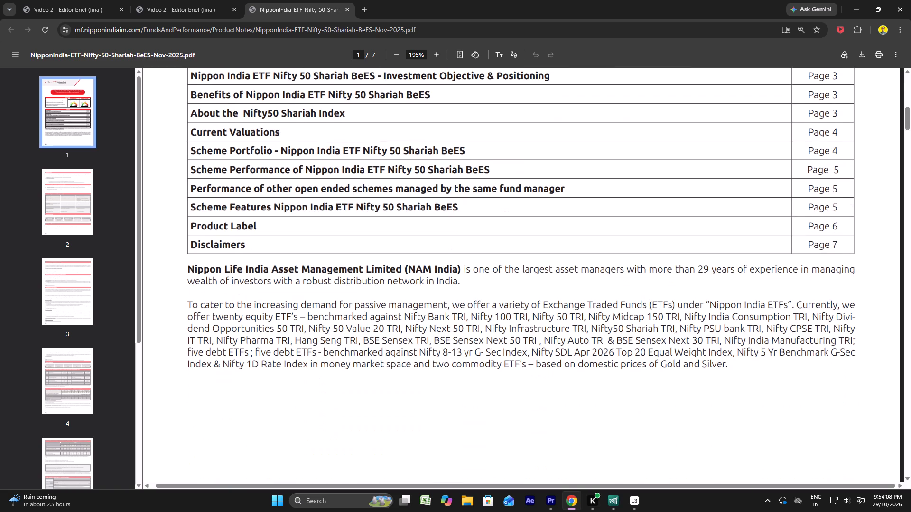
pyautogui.scroll(-3, 521, 228)
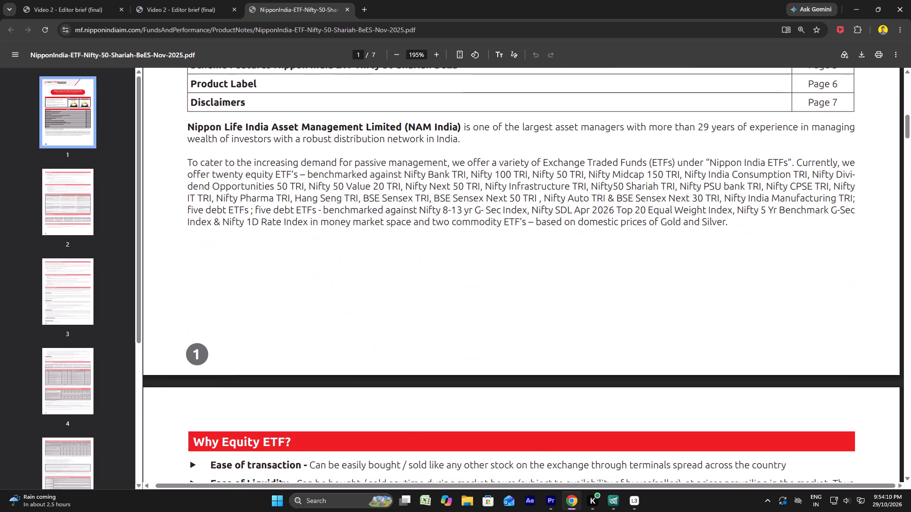
pyautogui.keyDown('ctrl'); pyautogui.scroll(-2, 521, 228); pyautogui.keyUp('ctrl')
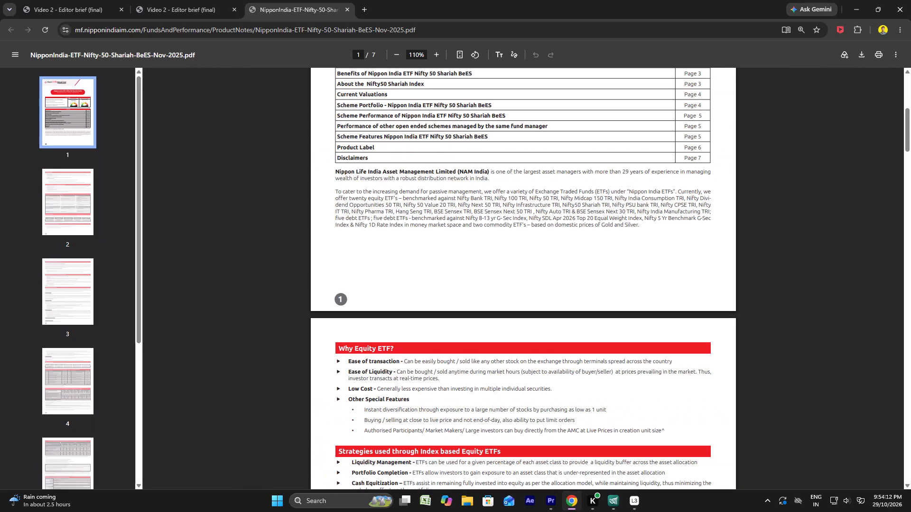
pyautogui.scroll(-20, 521, 228)
pyautogui.scroll(-20, 521, 228)
pyautogui.scroll(-3, 521, 228)
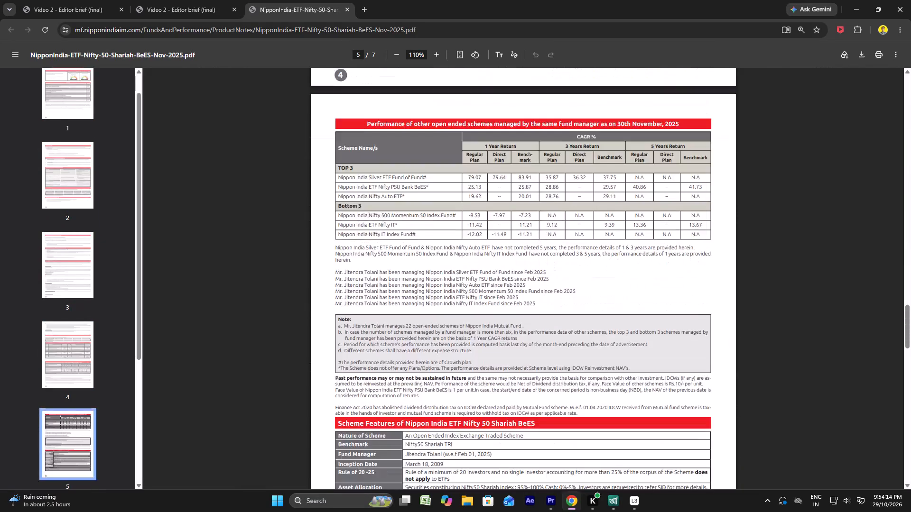
pyautogui.scroll(-20, 526, 230)
pyautogui.scroll(-10, 526, 230)
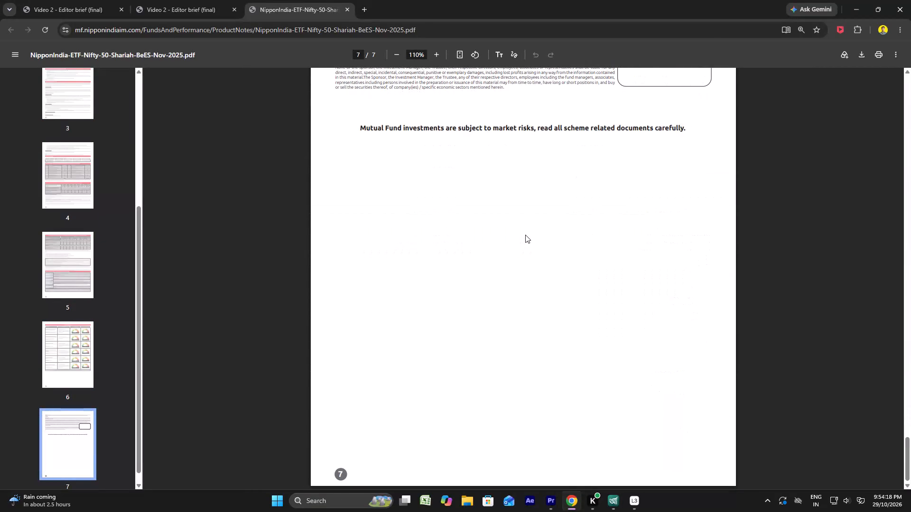
pyautogui.keyDown('ctrl'); pyautogui.scroll(2, 525, 235); pyautogui.keyUp('ctrl')
pyautogui.scroll(4, 525, 235)
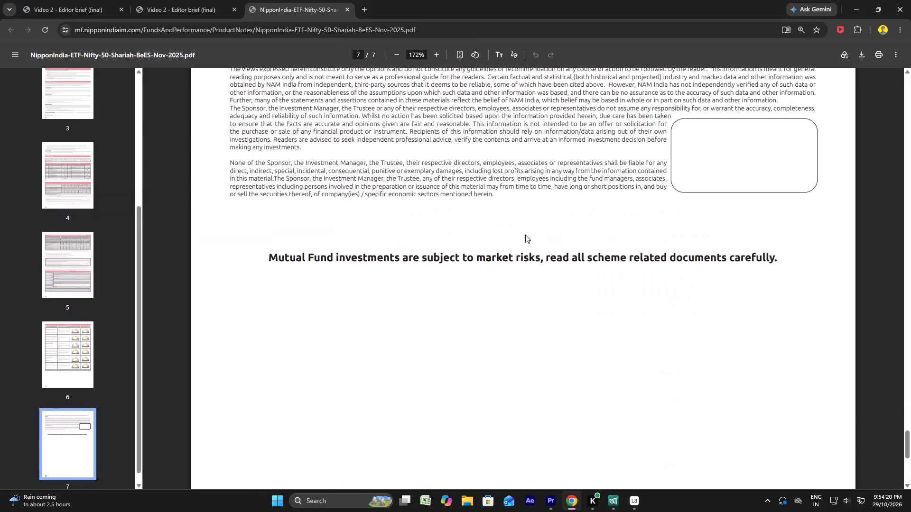
# Read the SR08 row of the screen-recording table on page 10 of the brief at 156% zoom.
pyautogui.click(166, 0)
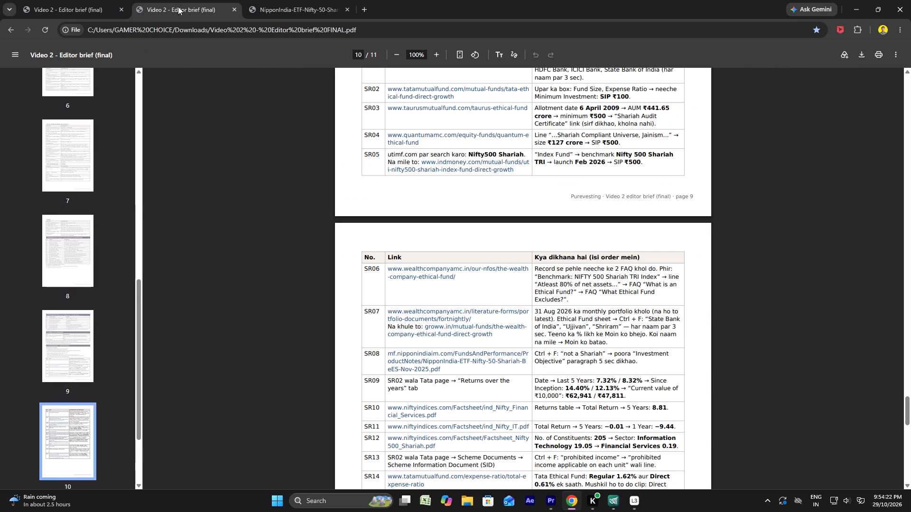
pyautogui.keyDown('ctrl'); pyautogui.scroll(2, 558, 313); pyautogui.keyUp('ctrl')
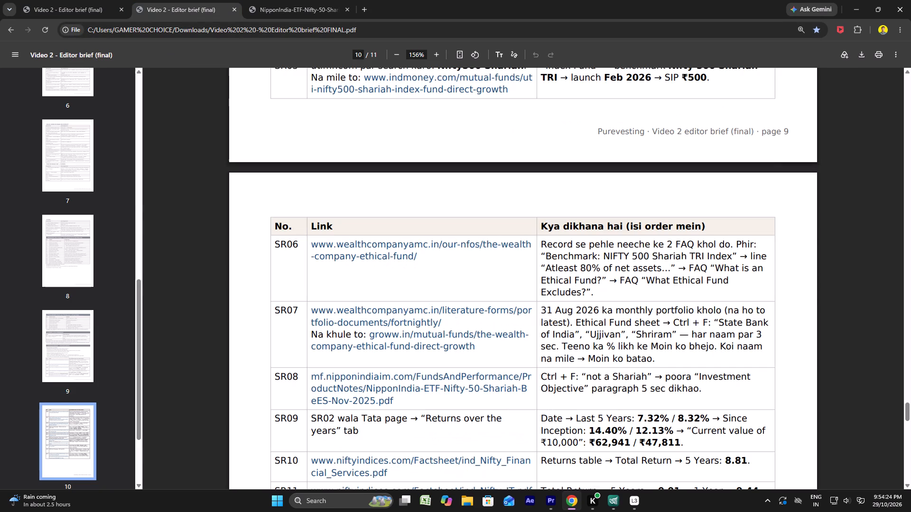
pyautogui.scroll(-1, 541, 302)
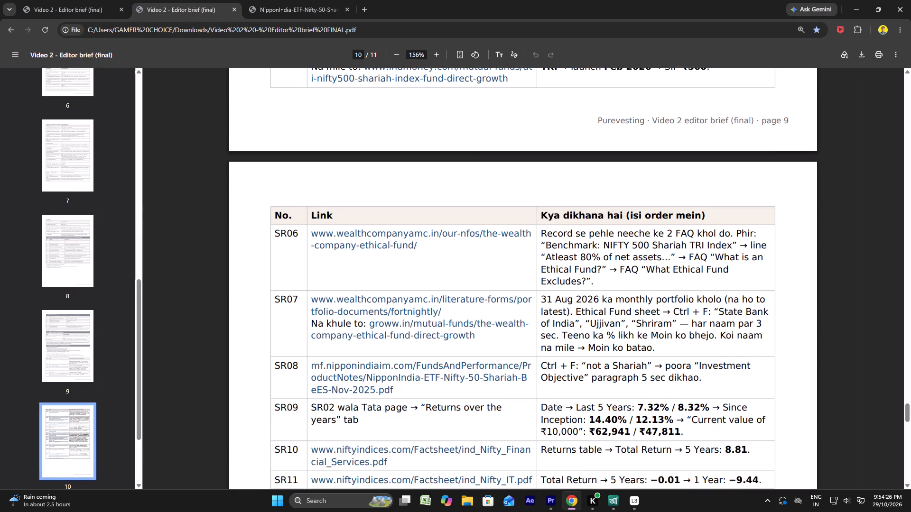
pyautogui.scroll(-1, 541, 302)
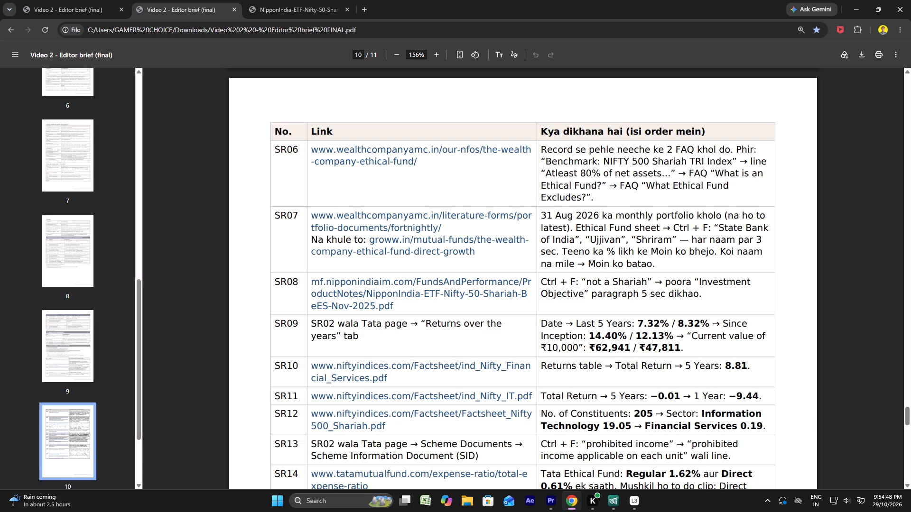
# Look back through the Nippon India PDF from page 7 to the fund performance tables on page 5.
pyautogui.click(299, 2)
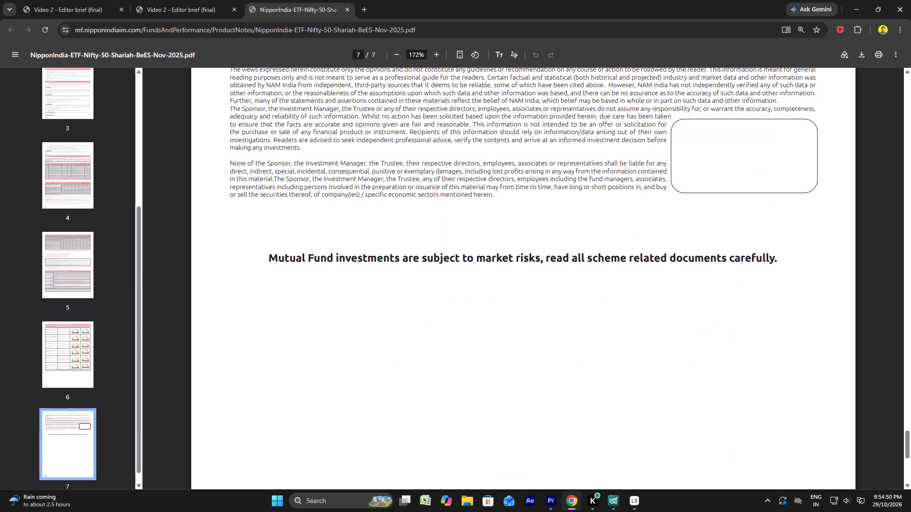
pyautogui.scroll(-3, 427, 209)
pyautogui.scroll(10, 427, 209)
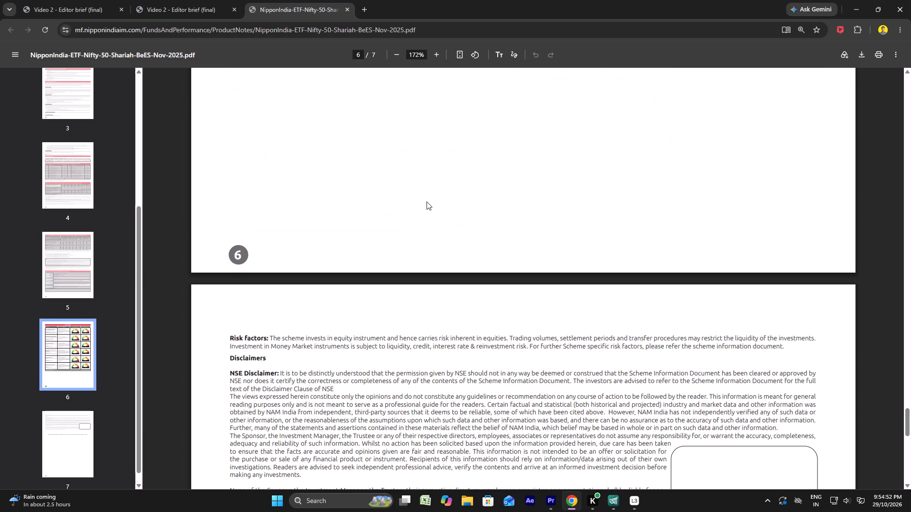
pyautogui.keyDown('ctrl'); pyautogui.scroll(-2, 427, 201); pyautogui.keyUp('ctrl')
pyautogui.scroll(9, 427, 201)
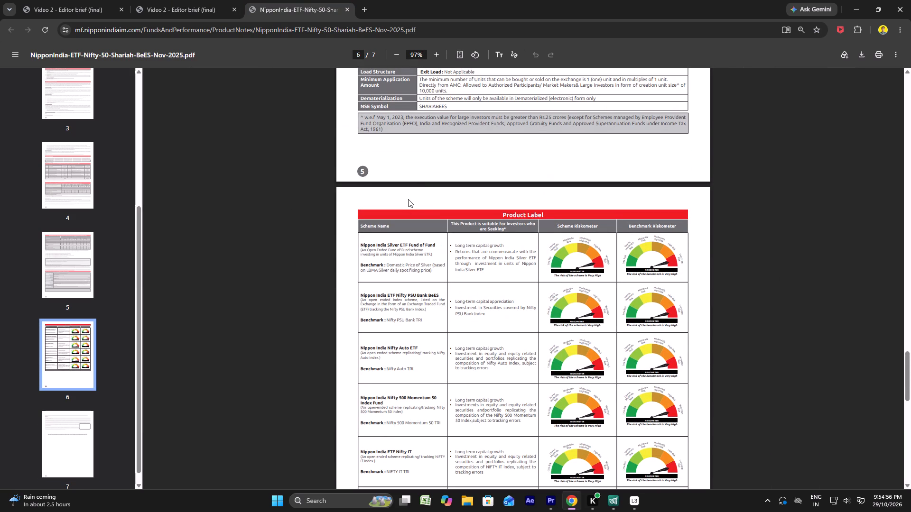
pyautogui.scroll(7, 408, 199)
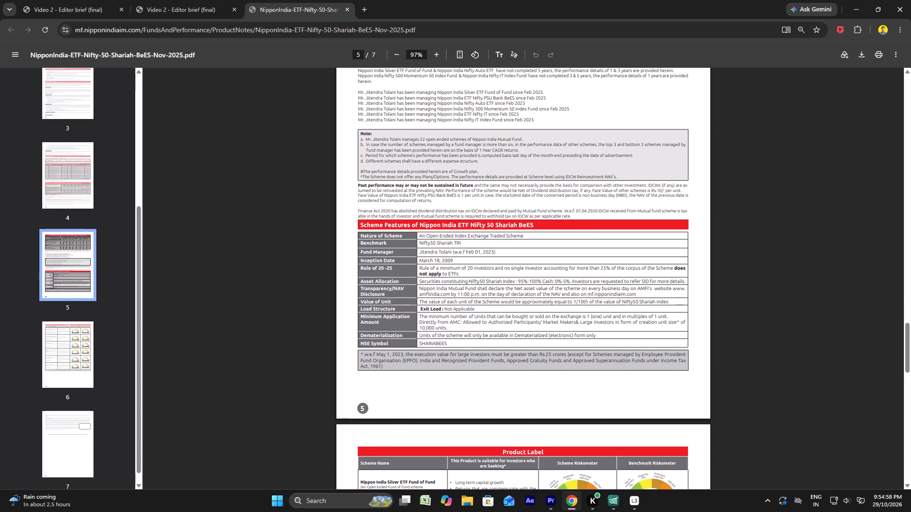
pyautogui.scroll(2, 405, 192)
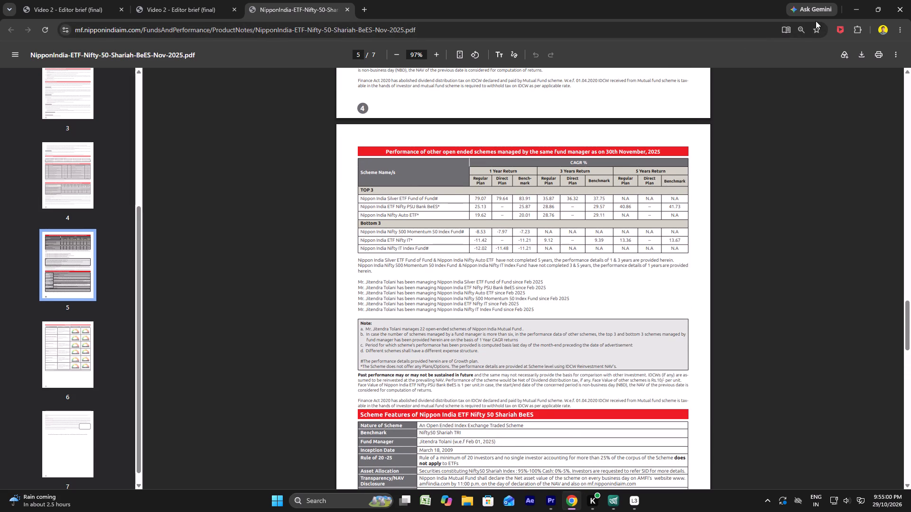
pyautogui.click(800, 29)
pyautogui.click(772, 93)
# Copy the search phrase "not a Shariah" from the SR08 row on page 10 of the brief.
pyautogui.click(176, 9)
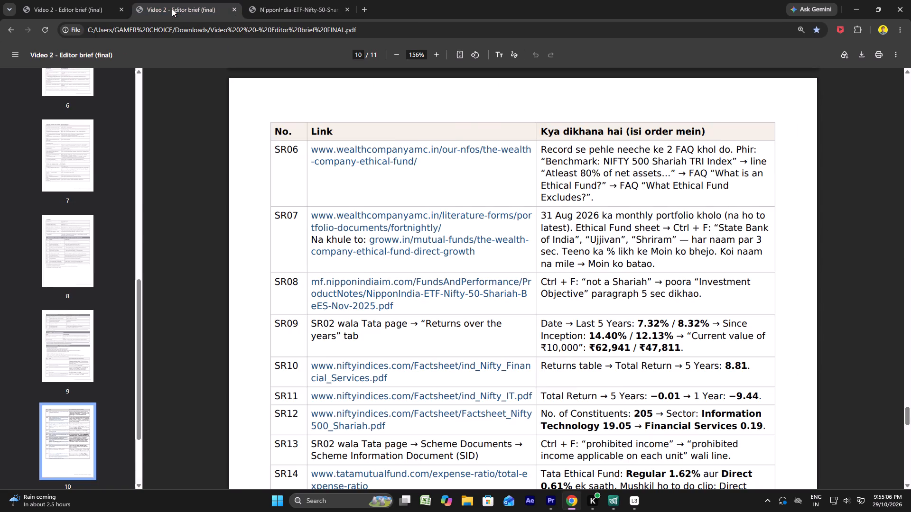
pyautogui.click(49, 0)
pyautogui.click(149, 6)
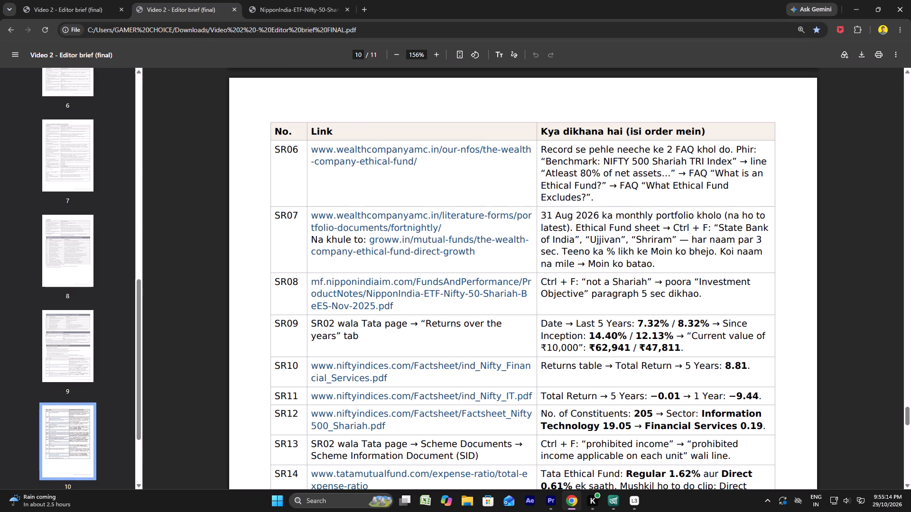
pyautogui.click(564, 499)
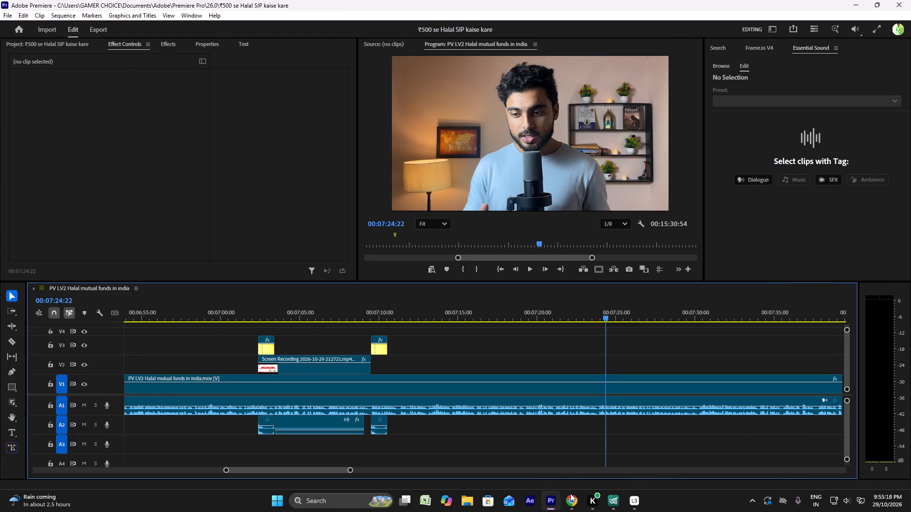
pyautogui.click(571, 506)
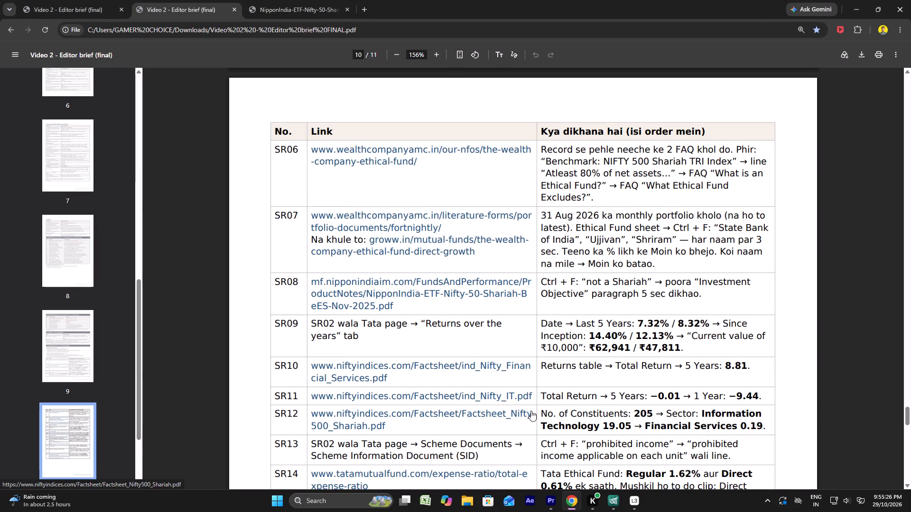
pyautogui.hotkey('ctrl', 'f')
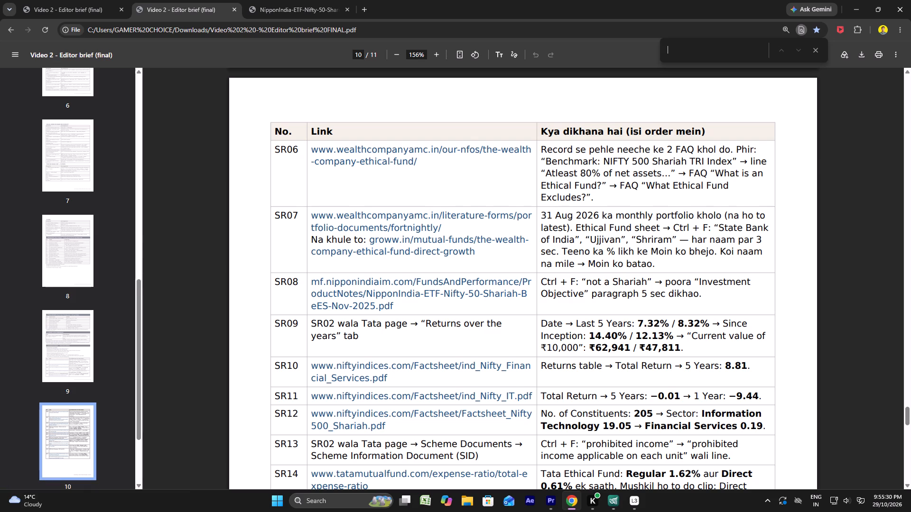
pyautogui.moveTo(585, 280); pyautogui.dragTo(645, 280)
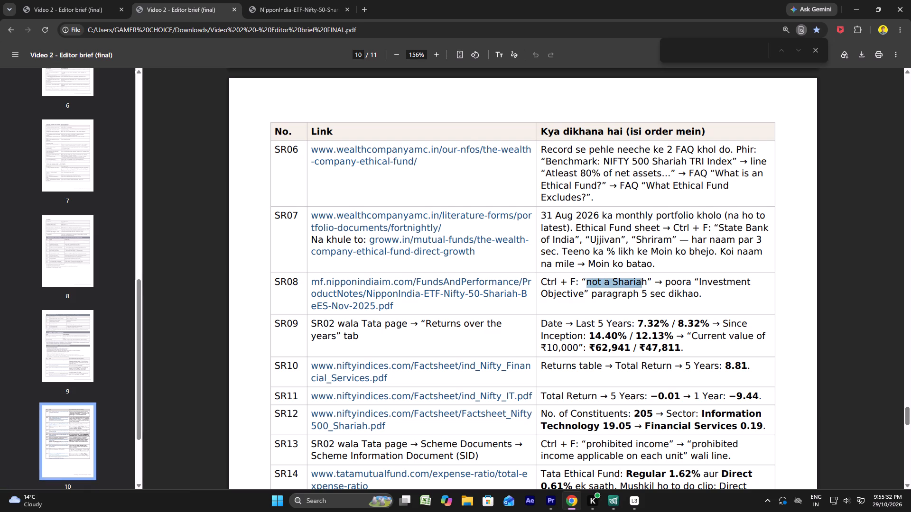
pyautogui.moveTo(645, 280); pyautogui.dragTo(647, 280)
pyautogui.hotkey('ctrl', 'c')
pyautogui.hotkey('ctrl', 'c')
pyautogui.hotkey('ctrl', 'c')
# Search the Nippon India ETF PDF for "not a Shariah" and enlarge the matching Investment Objective paragraph on page 3.
pyautogui.click(314, 0)
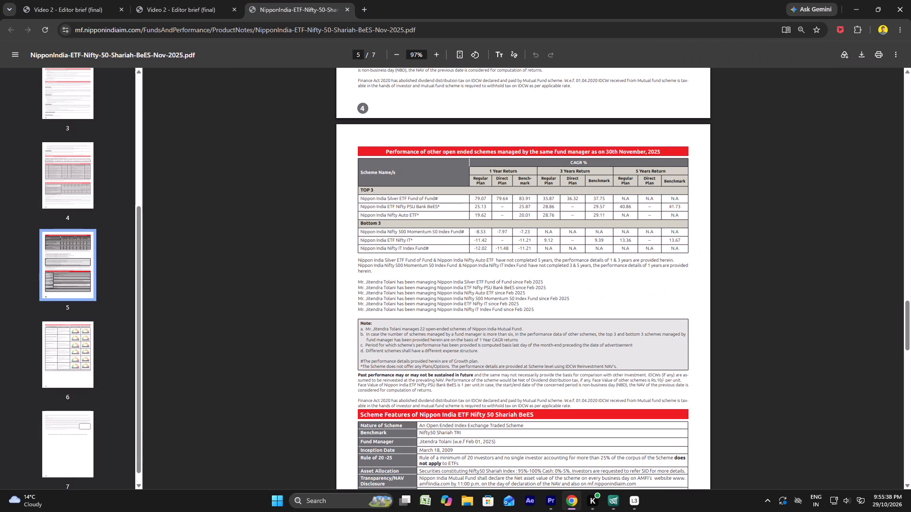
pyautogui.hotkey('ctrl', 'f')
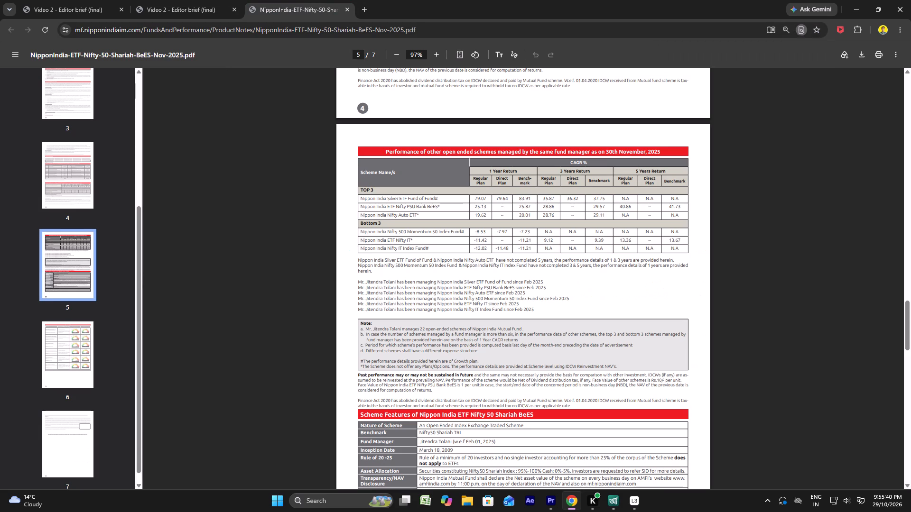
pyautogui.hotkey('ctrl', 'v')
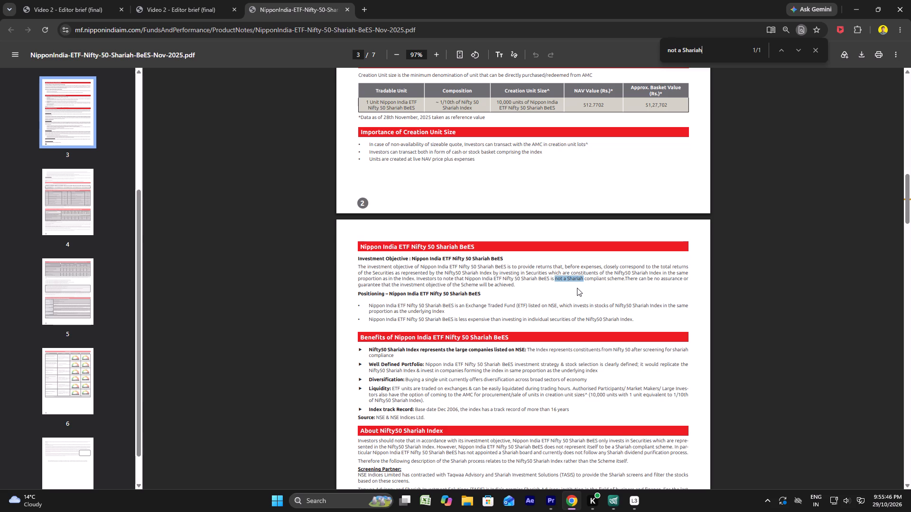
pyautogui.keyDown('ctrl'); pyautogui.scroll(3, 577, 288); pyautogui.keyUp('ctrl')
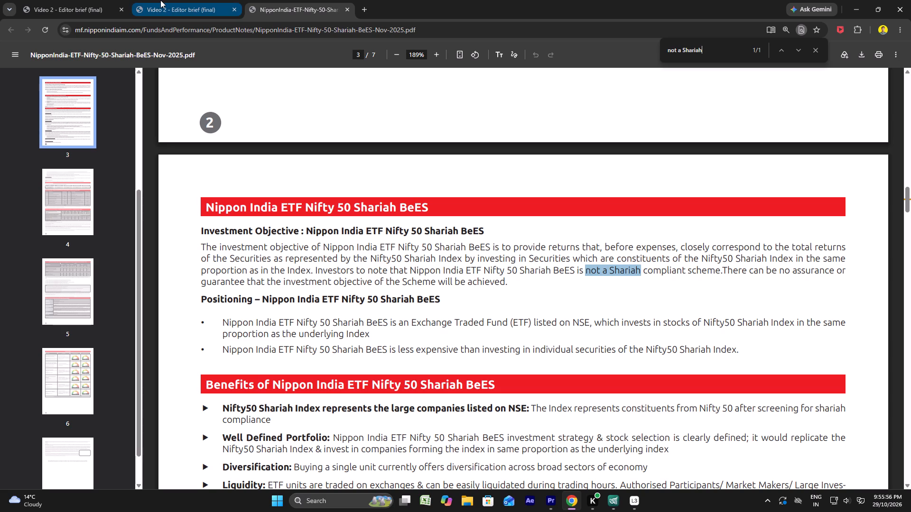
# Copy "Investors to note that" from the SR08 script line on page 5 of the brief and search the Nippon India PDF for it.
pyautogui.click(70, 0)
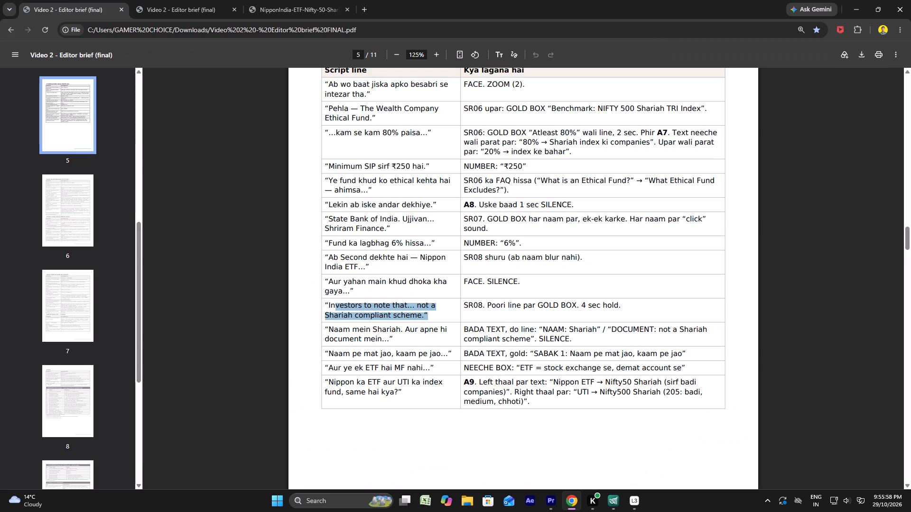
pyautogui.click(379, 305)
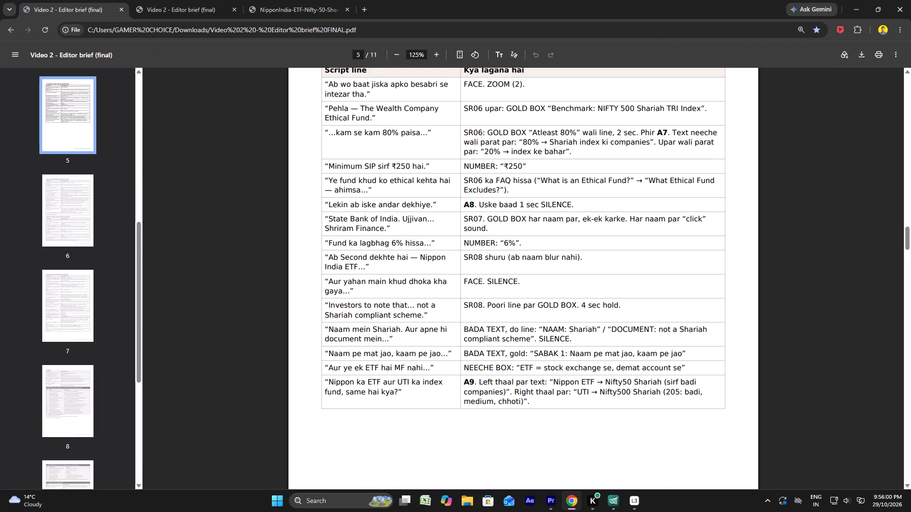
pyautogui.moveTo(409, 302); pyautogui.dragTo(329, 304)
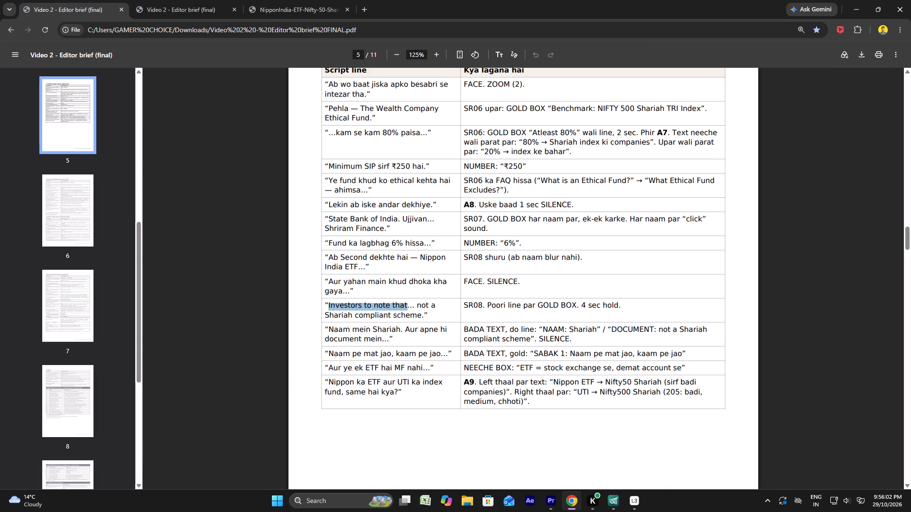
pyautogui.rightClick(329, 304)
pyautogui.click(353, 311)
pyautogui.click(278, 0)
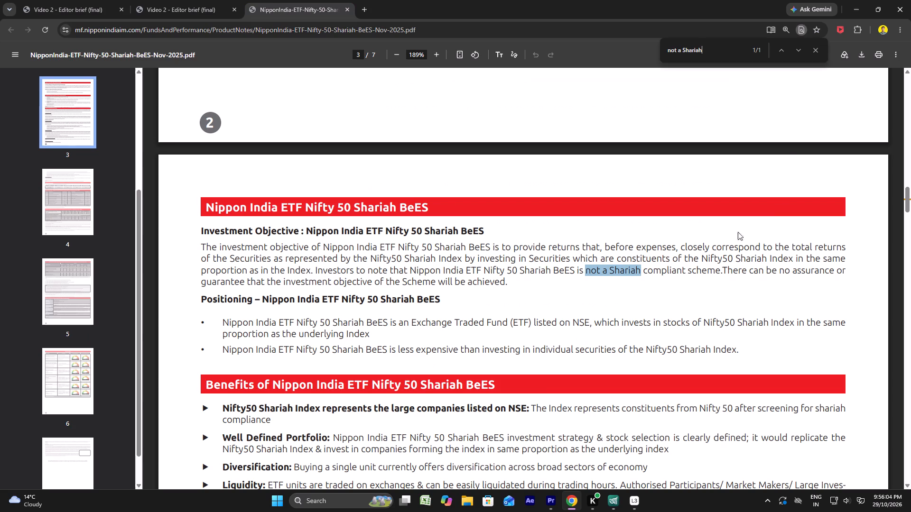
pyautogui.moveTo(710, 50); pyautogui.dragTo(590, 52)
pyautogui.rightClick(661, 51)
pyautogui.rightClick(698, 49)
pyautogui.click(721, 127)
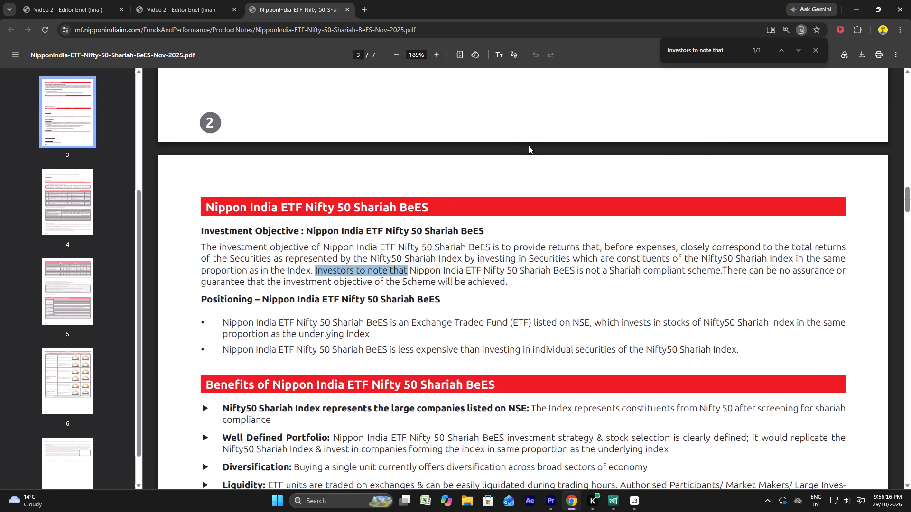
# Copy "not a Shariah compliant scheme" from the same script line of the brief and search the Nippon India PDF for it.
pyautogui.click(52, 0)
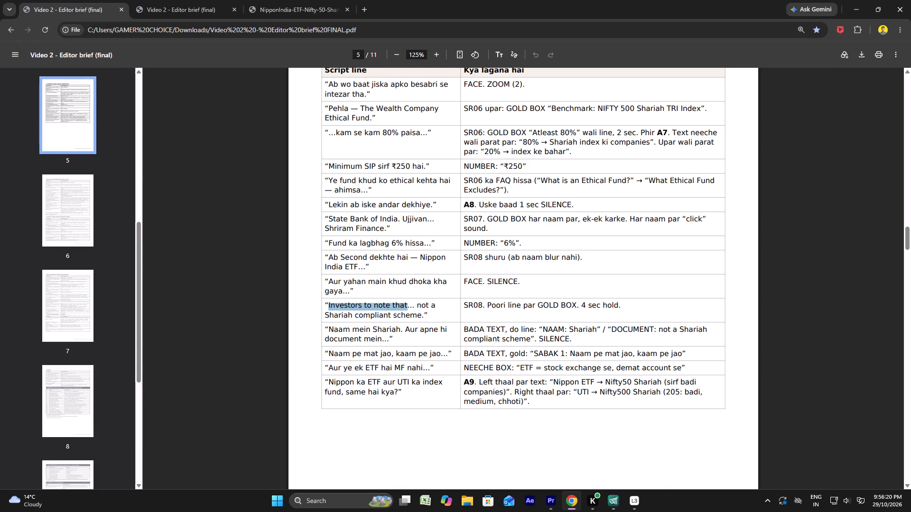
pyautogui.moveTo(422, 316); pyautogui.dragTo(418, 307)
pyautogui.rightClick(418, 307)
pyautogui.click(432, 319)
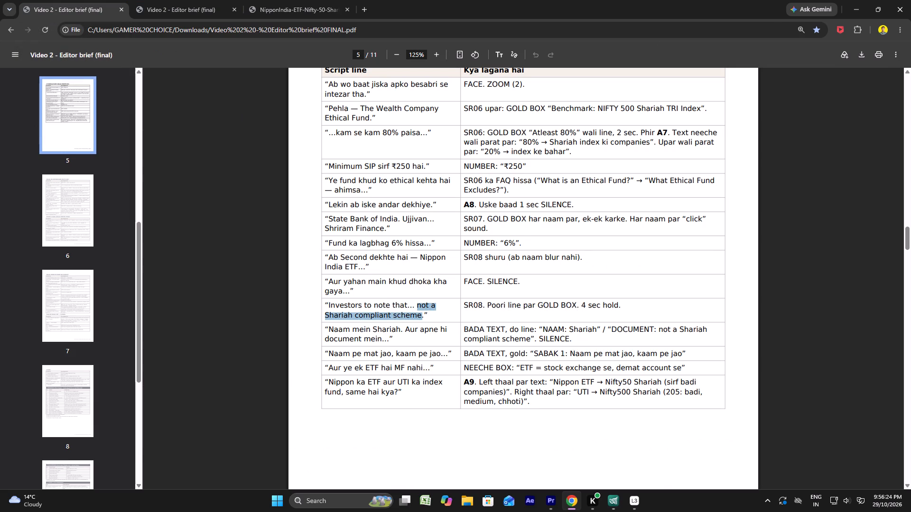
pyautogui.click(279, 0)
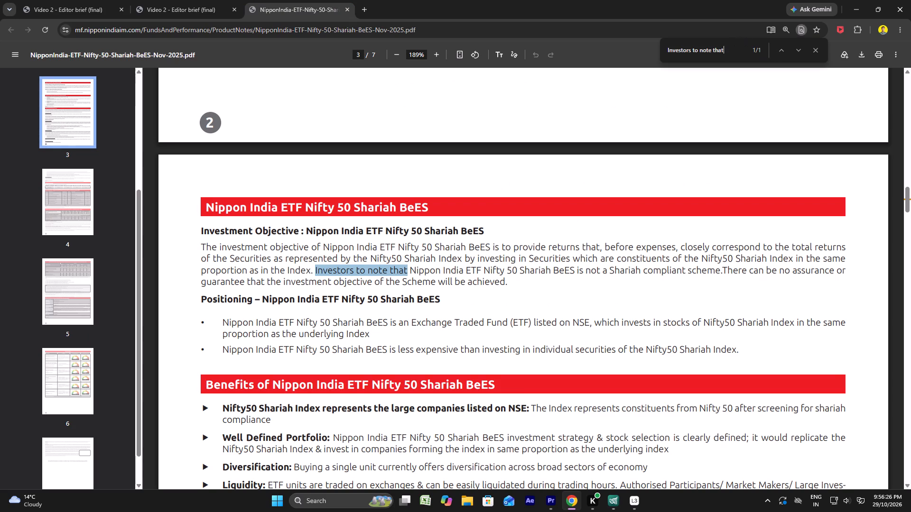
pyautogui.moveTo(726, 46); pyautogui.dragTo(630, 45)
pyautogui.rightClick(692, 46)
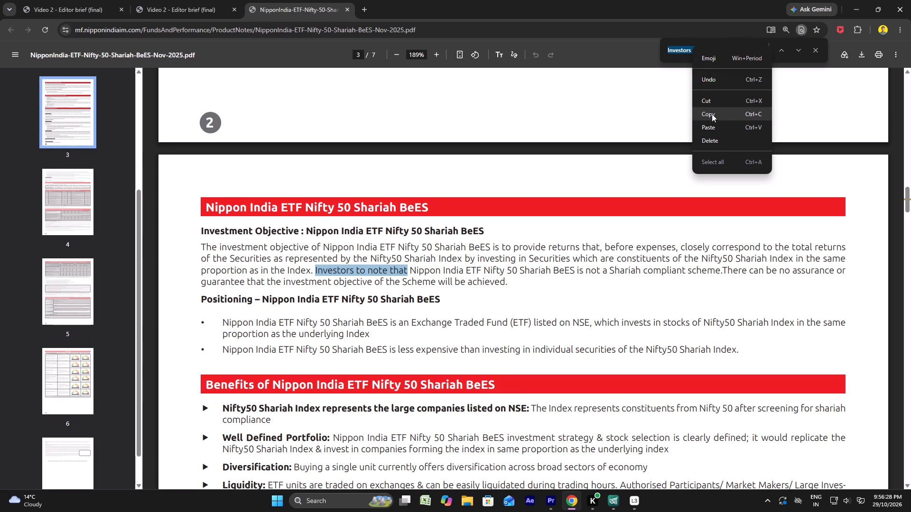
pyautogui.click(712, 125)
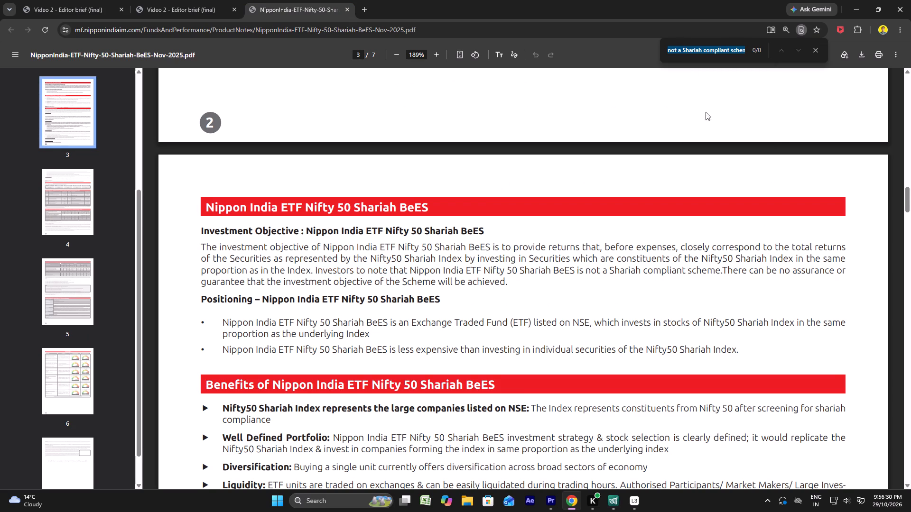
pyautogui.click(696, 51)
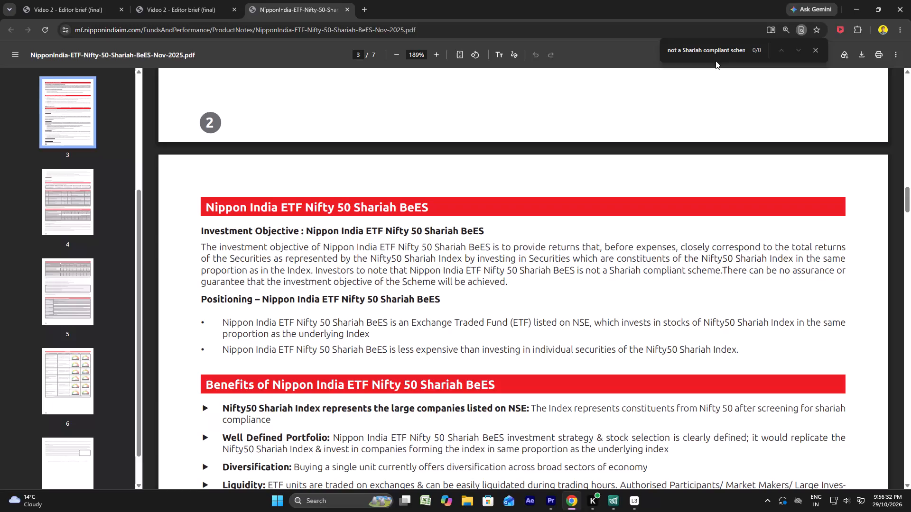
# Highlight the sentence "Investors to note that Nippon India ETF Nifty 50 Shariah BeES is not a Shariah compliant scheme" and close the text search.
pyautogui.moveTo(721, 270); pyautogui.dragTo(641, 269)
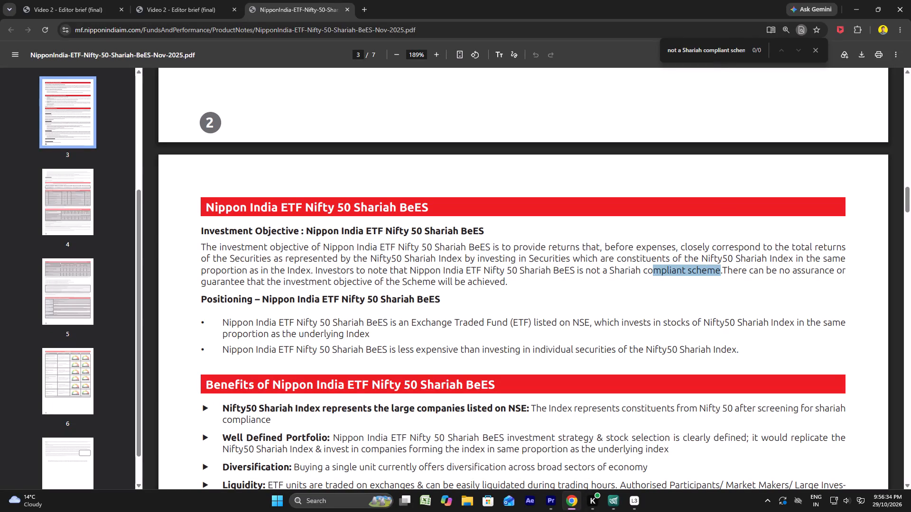
pyautogui.moveTo(641, 269); pyautogui.dragTo(524, 258)
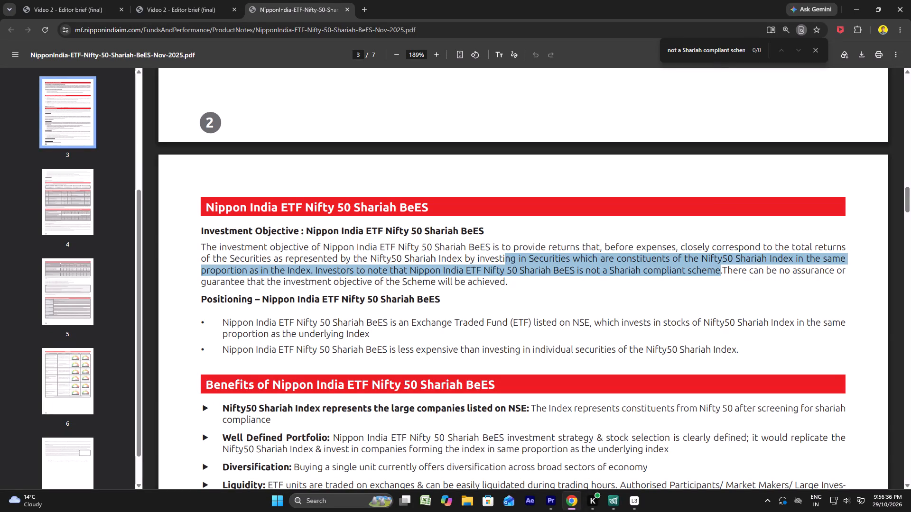
pyautogui.moveTo(524, 258); pyautogui.dragTo(329, 271)
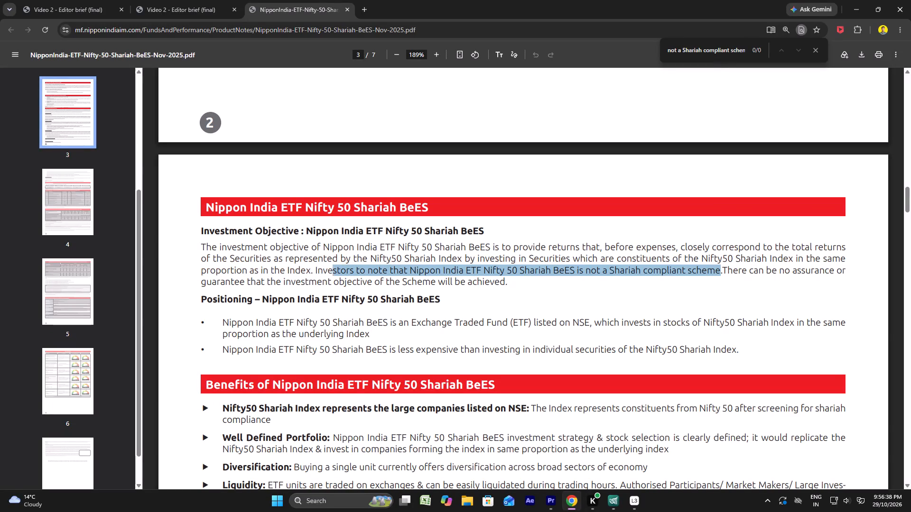
pyautogui.moveTo(329, 271); pyautogui.dragTo(314, 272)
pyautogui.keyDown('ctrl'); pyautogui.scroll(-3, 340, 265); pyautogui.keyUp('ctrl')
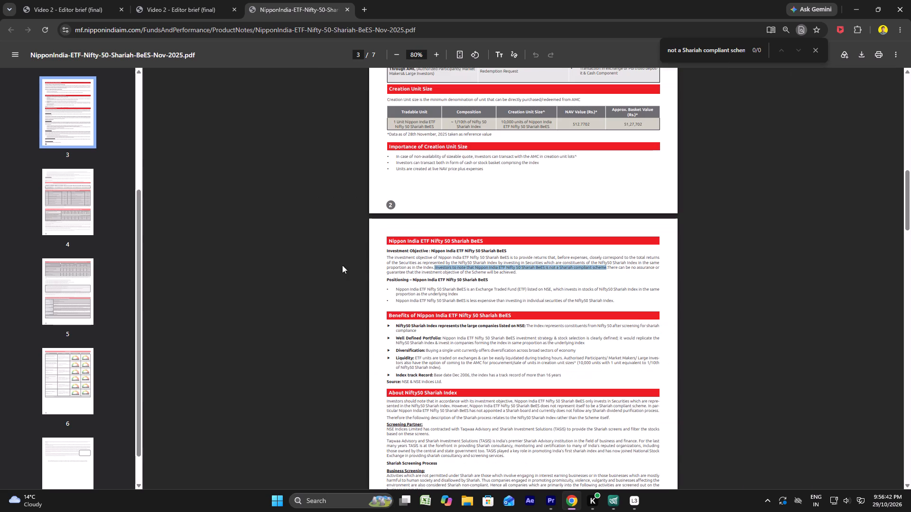
pyautogui.scroll(-4, 380, 268)
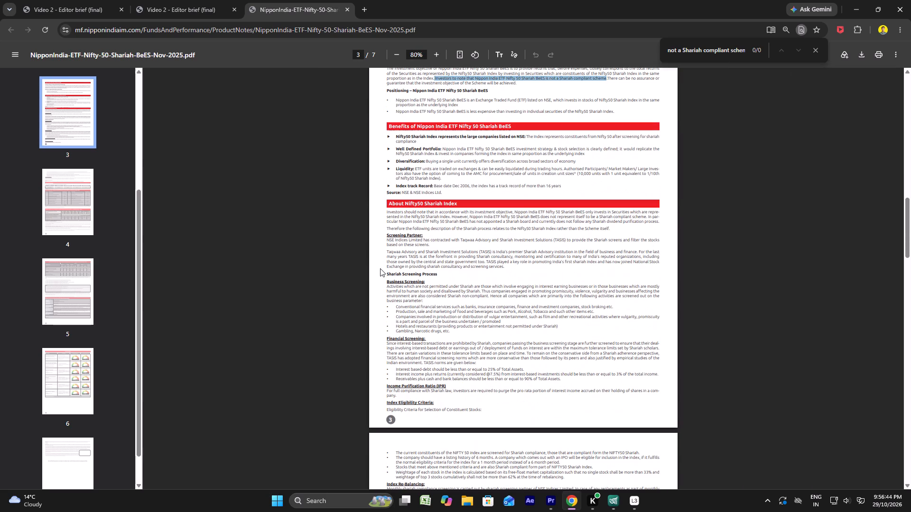
pyautogui.scroll(4, 380, 268)
pyautogui.keyDown('ctrl'); pyautogui.scroll(2, 441, 280); pyautogui.keyUp('ctrl')
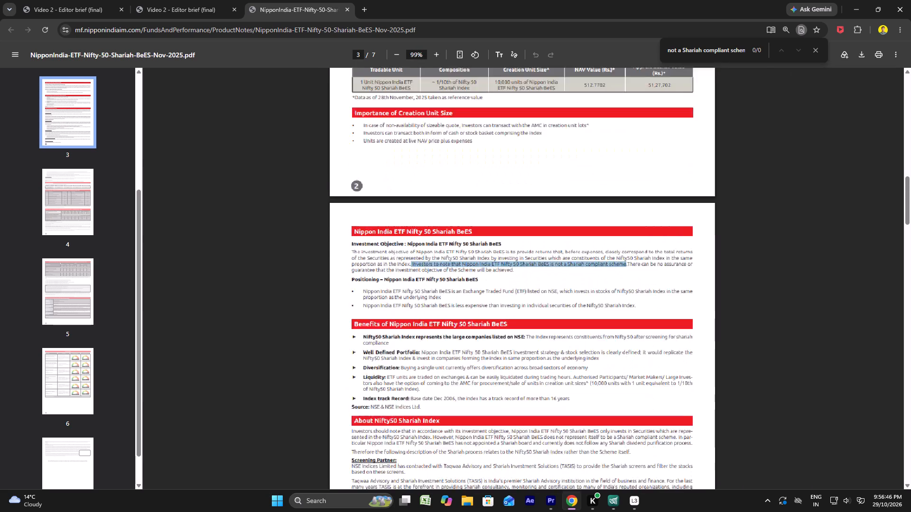
pyautogui.keyDown('ctrl'); pyautogui.scroll(2, 441, 280); pyautogui.keyUp('ctrl')
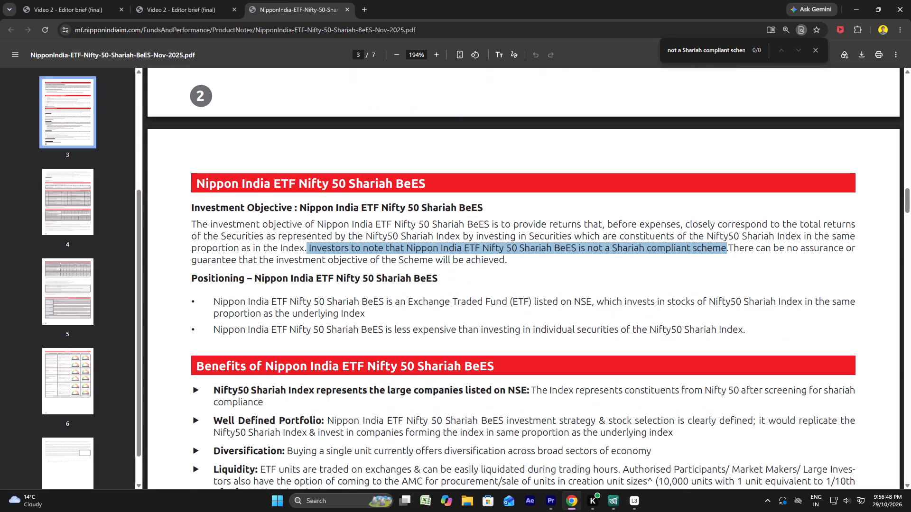
pyautogui.click(814, 46)
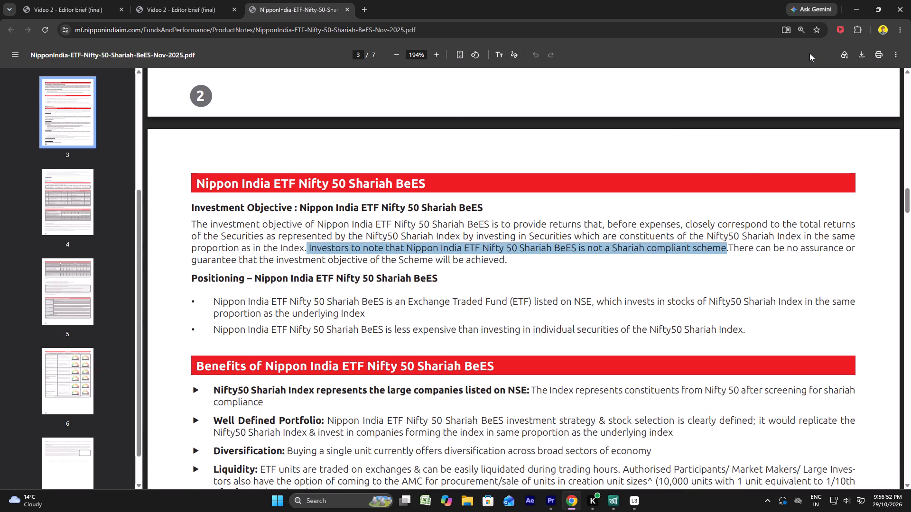
# Capture a screenshot of page 3 at 205% zoom, from the Nippon India ETF Nifty 50 Shariah BeES heading to the Source line.
pyautogui.press('F11')
pyautogui.scroll(-7, 810, 54)
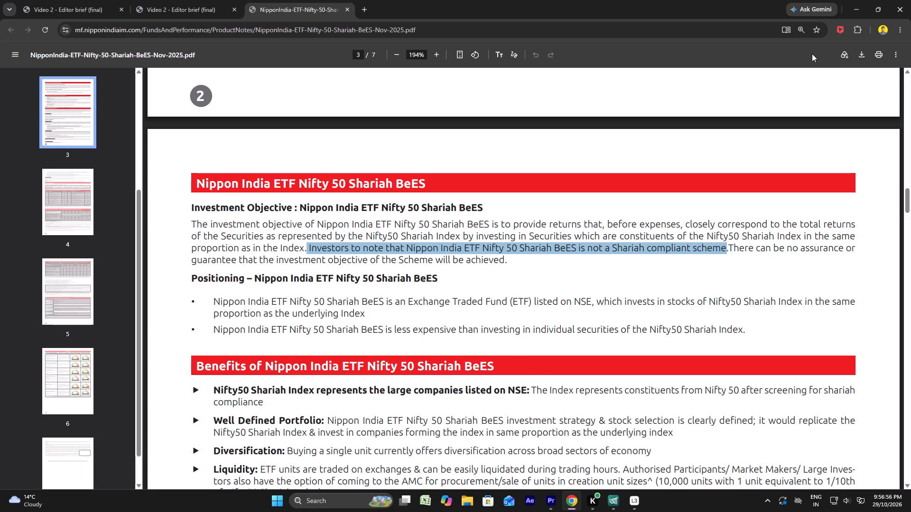
pyautogui.keyDown('ctrl'); pyautogui.scroll(-1, 812, 54); pyautogui.keyUp('ctrl')
pyautogui.keyDown('ctrl'); pyautogui.scroll(1, 812, 54); pyautogui.keyUp('ctrl')
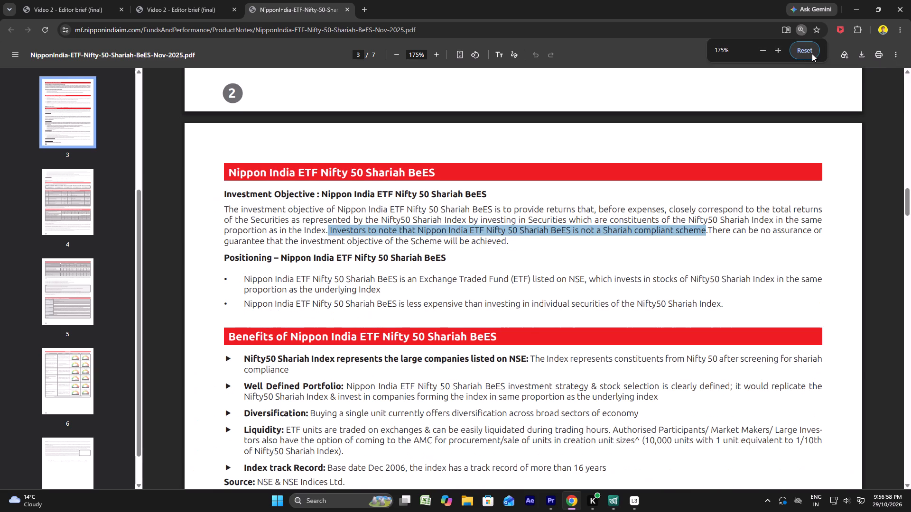
pyautogui.keyDown('ctrl'); pyautogui.scroll(1, 812, 54); pyautogui.keyUp('ctrl')
pyautogui.keyDown('ctrl'); pyautogui.scroll(1, 799, 114); pyautogui.keyUp('ctrl')
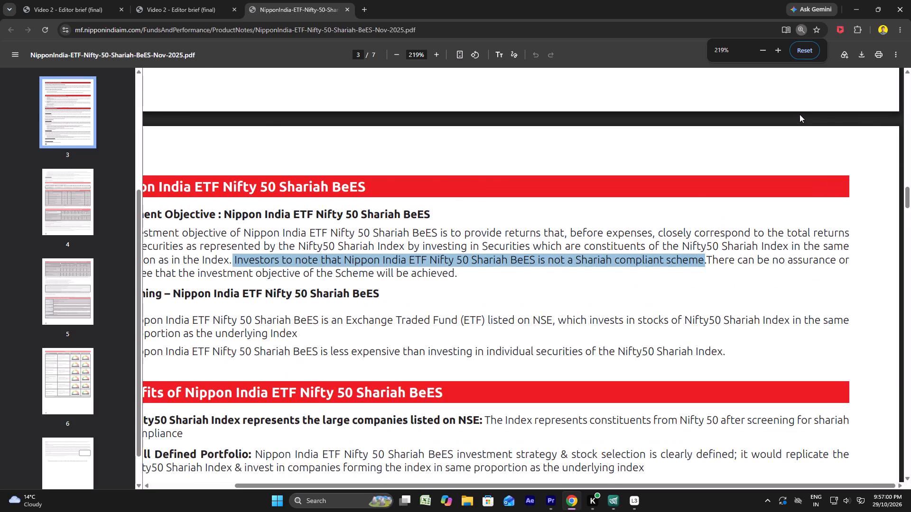
pyautogui.keyDown('ctrl'); pyautogui.scroll(-1, 799, 114); pyautogui.keyUp('ctrl')
pyautogui.scroll(1, 798, 114)
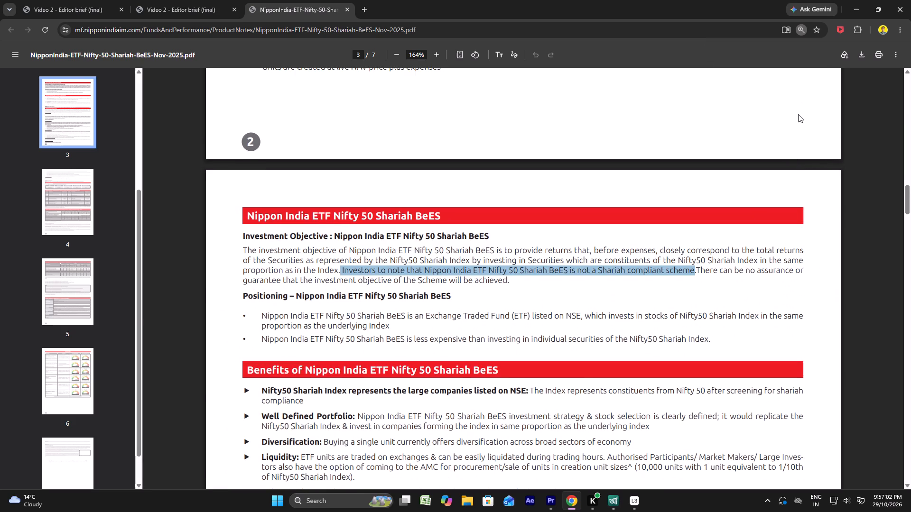
pyautogui.keyDown('ctrl'); pyautogui.scroll(1, 798, 114); pyautogui.keyUp('ctrl')
pyautogui.scroll(-3, 798, 114)
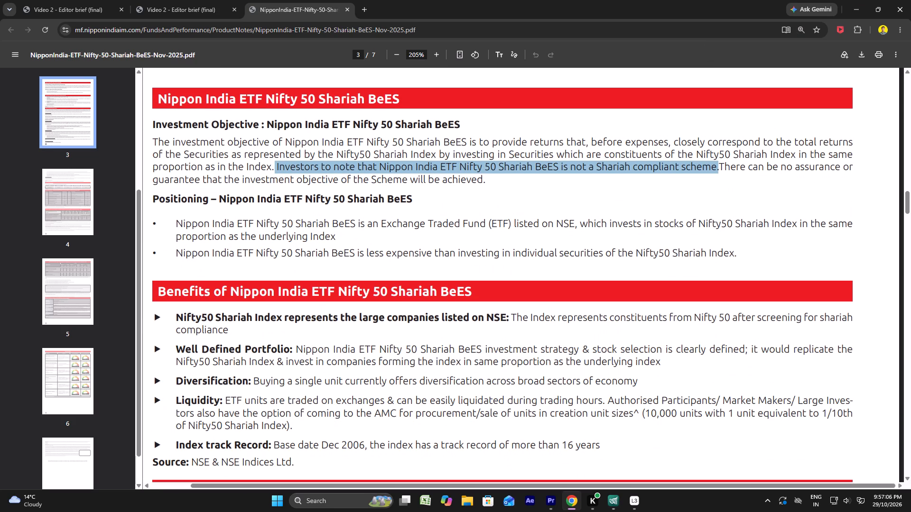
pyautogui.scroll(-1, 782, 137)
pyautogui.scroll(1, 782, 137)
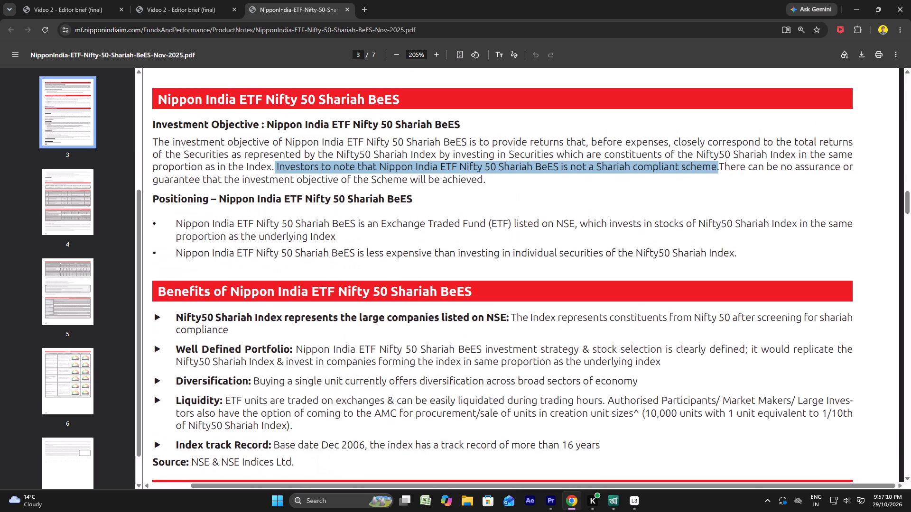
pyautogui.press('Print')
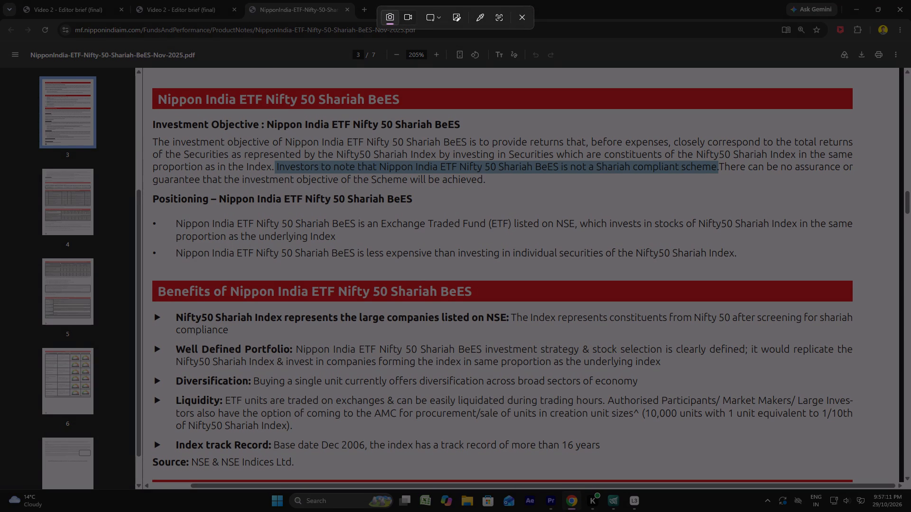
pyautogui.moveTo(145, 76); pyautogui.dragTo(526, 230)
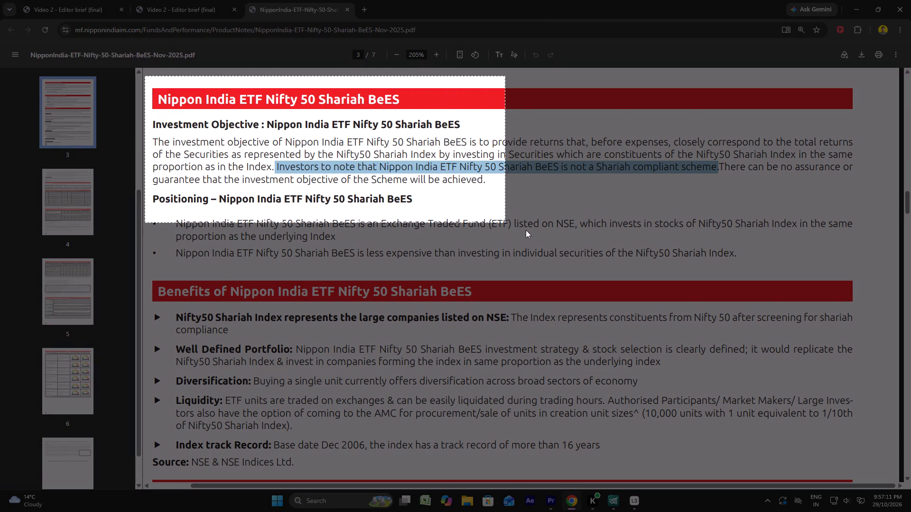
pyautogui.moveTo(526, 230); pyautogui.dragTo(900, 470)
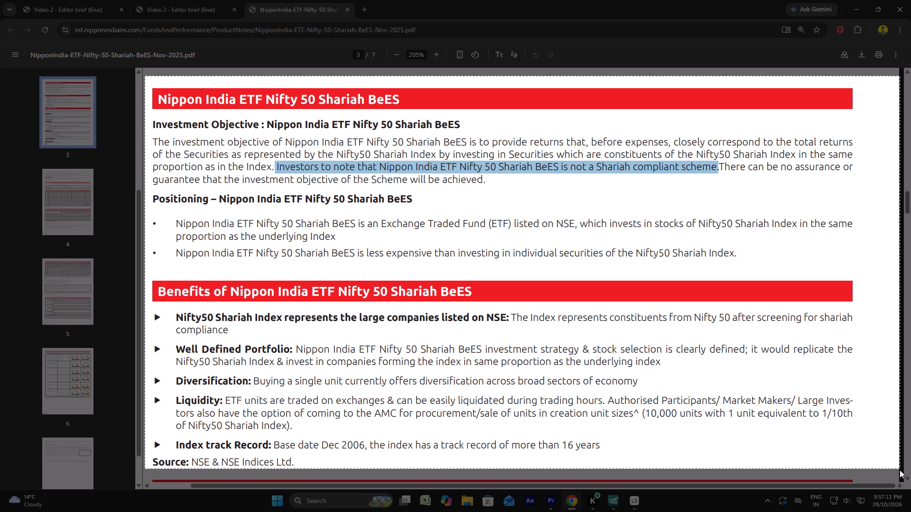
# Finish the screenshot selection just below the Source line on page 3 of the Nippon India PDF and capture it.
pyautogui.moveTo(900, 470); pyautogui.dragTo(891, 477)
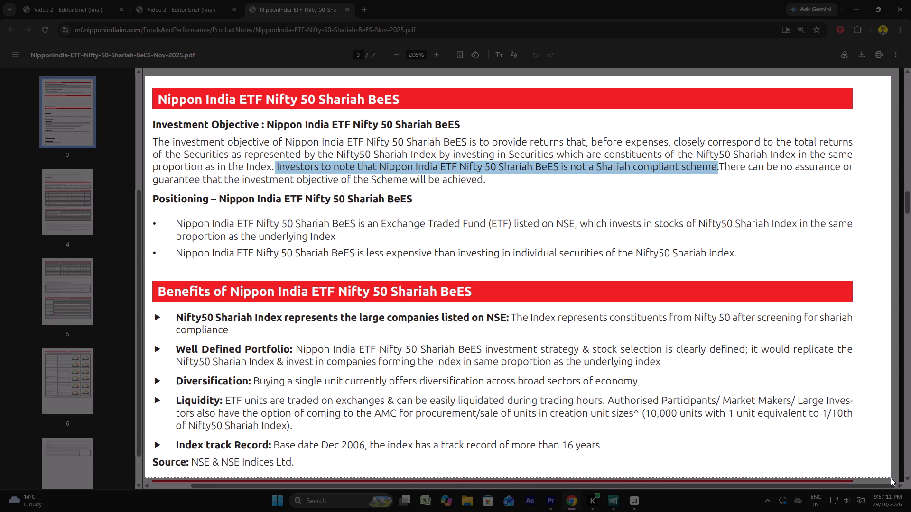
pyautogui.moveTo(891, 477); pyautogui.dragTo(892, 478)
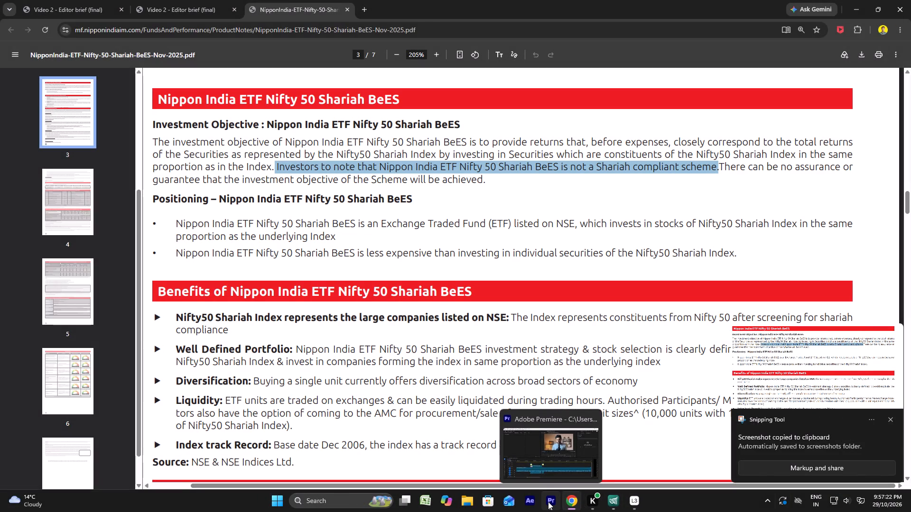
pyautogui.click(548, 502)
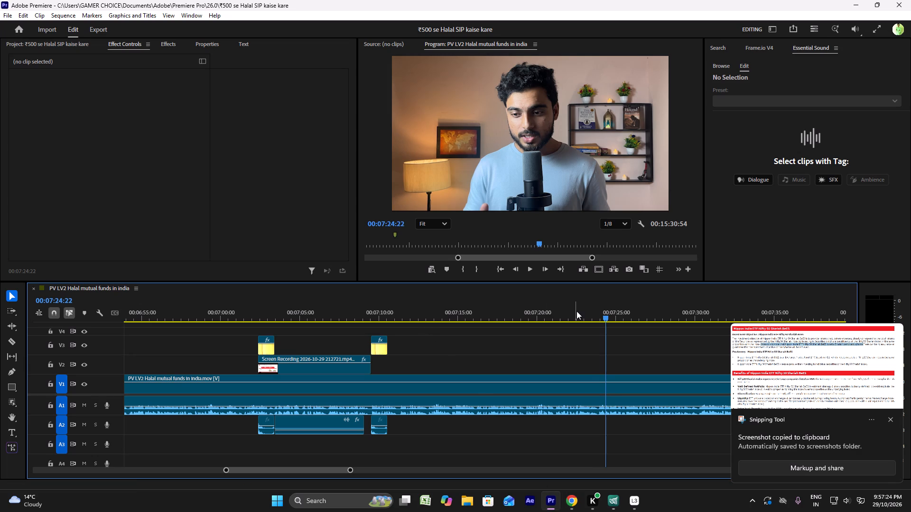
pyautogui.click(46, 40)
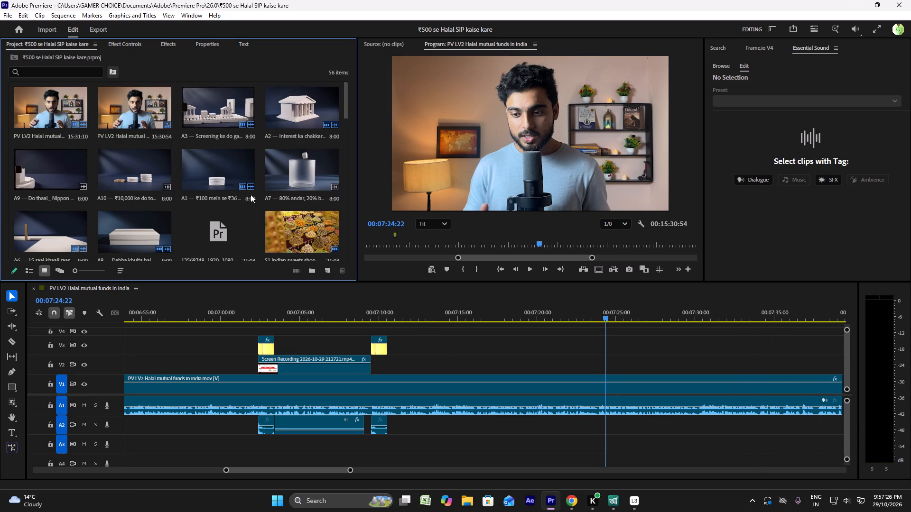
pyautogui.scroll(-20, 250, 196)
pyautogui.scroll(-8, 250, 196)
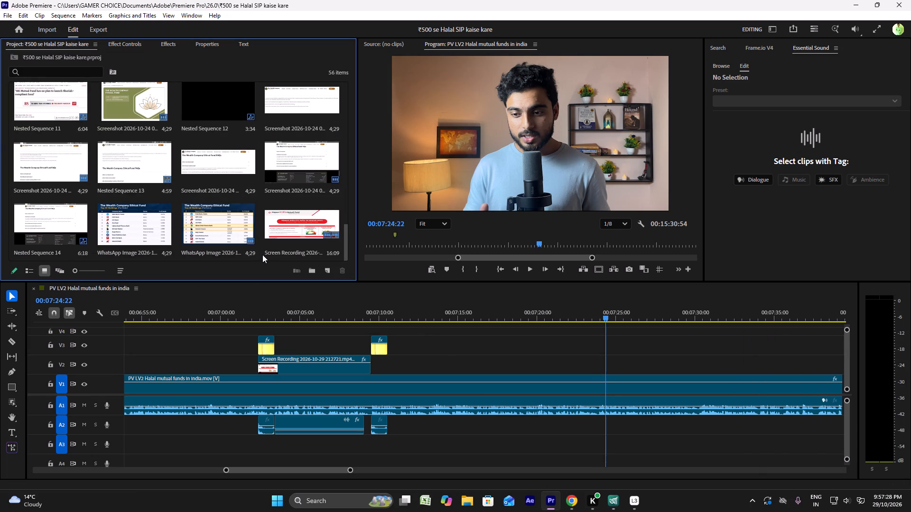
pyautogui.doubleClick(260, 255)
pyautogui.click(426, 137)
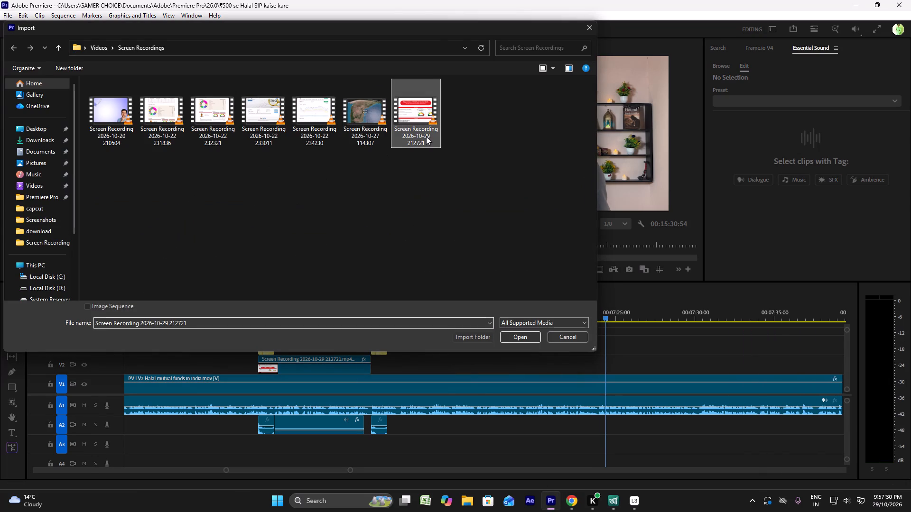
pyautogui.click(33, 161)
pyautogui.doubleClick(105, 112)
pyautogui.scroll(-11, 261, 149)
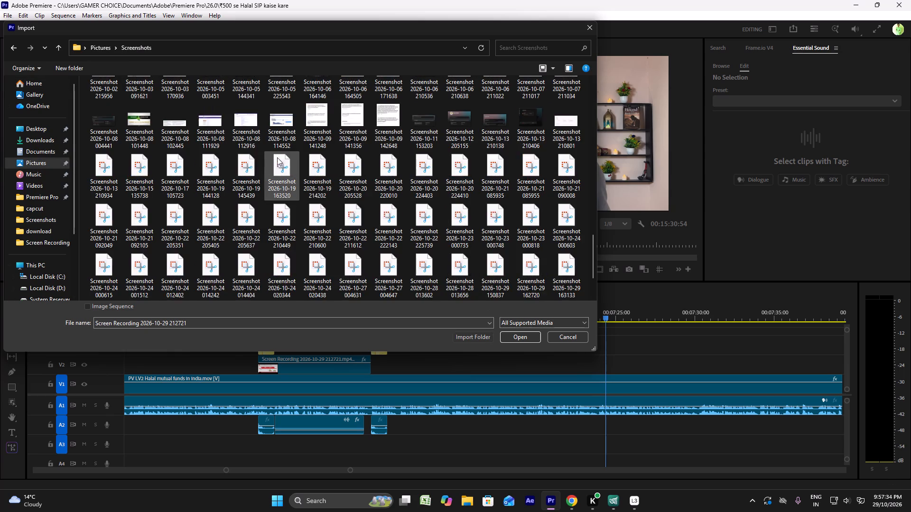
pyautogui.scroll(-11, 277, 157)
pyautogui.click(102, 277)
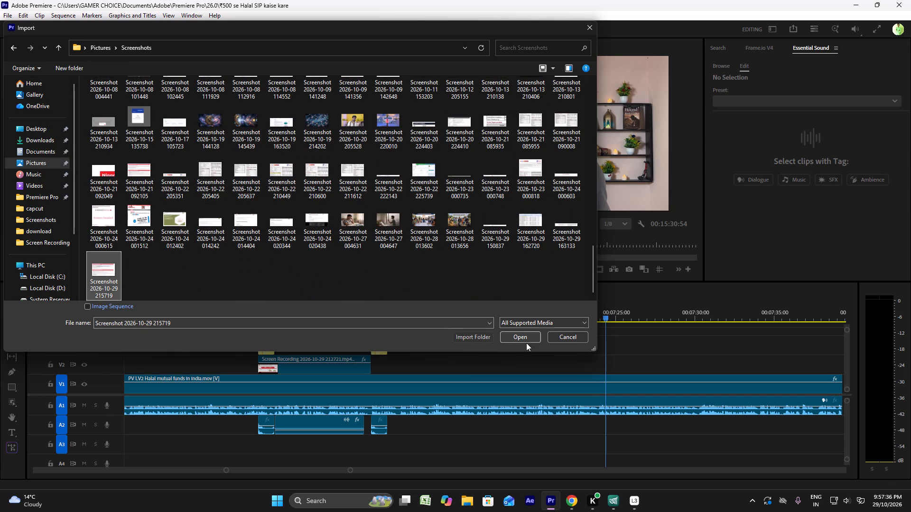
pyautogui.click(522, 338)
# Place the imported screenshot on track V2 at 00:07:24:22 and briefly play the section.
pyautogui.moveTo(66, 225); pyautogui.dragTo(387, 285)
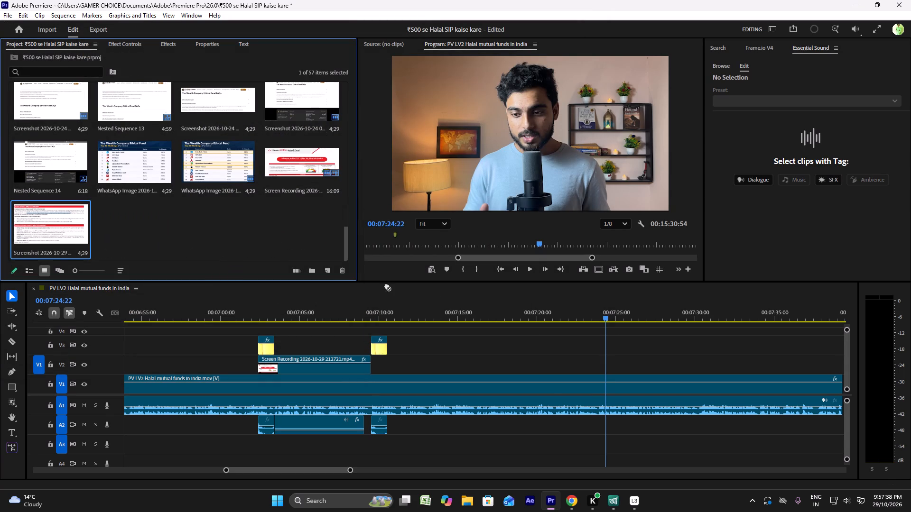
pyautogui.moveTo(387, 285); pyautogui.dragTo(604, 359)
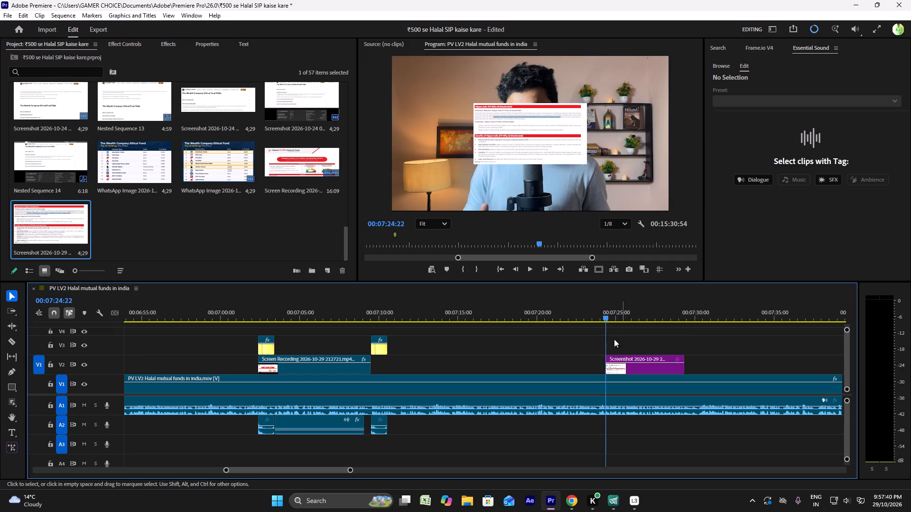
pyautogui.press('space')
pyautogui.press('space')
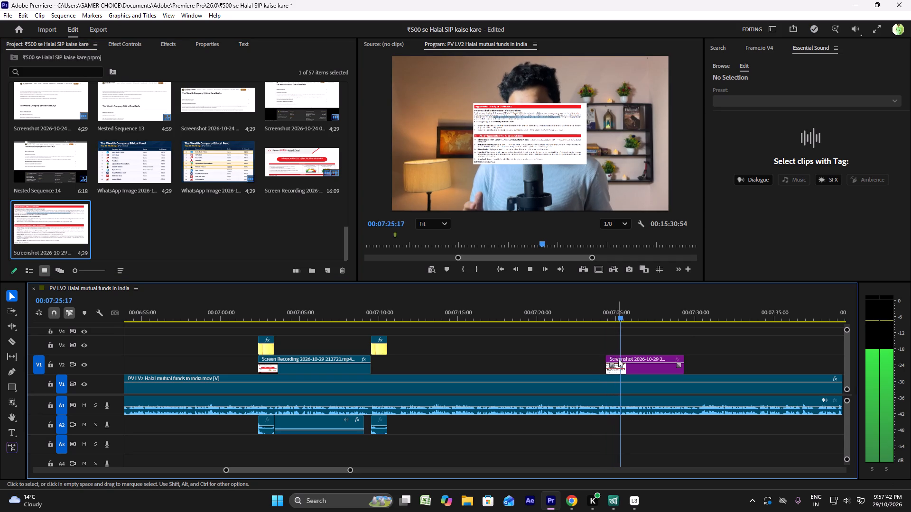
# Scale the Nippon India screenshot clip uniformly to 246.
pyautogui.click(619, 364)
pyautogui.click(116, 42)
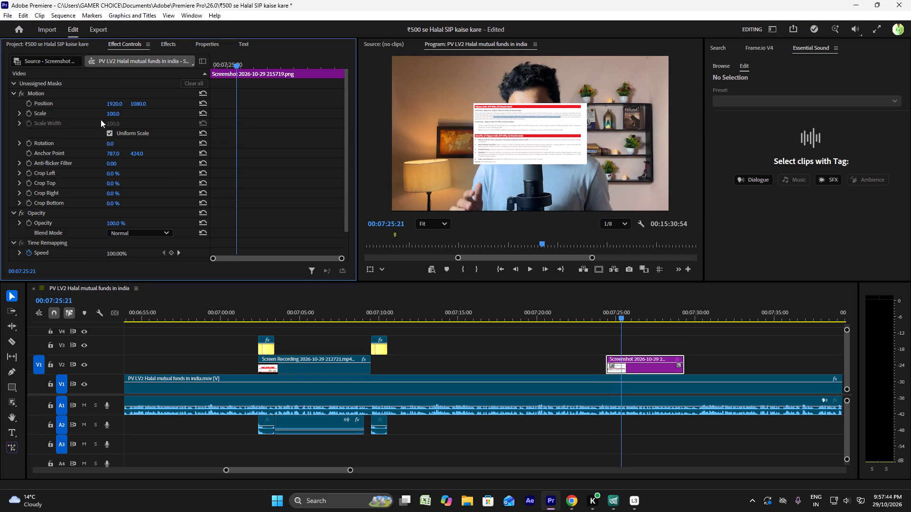
pyautogui.moveTo(123, 113); pyautogui.dragTo(163, 118)
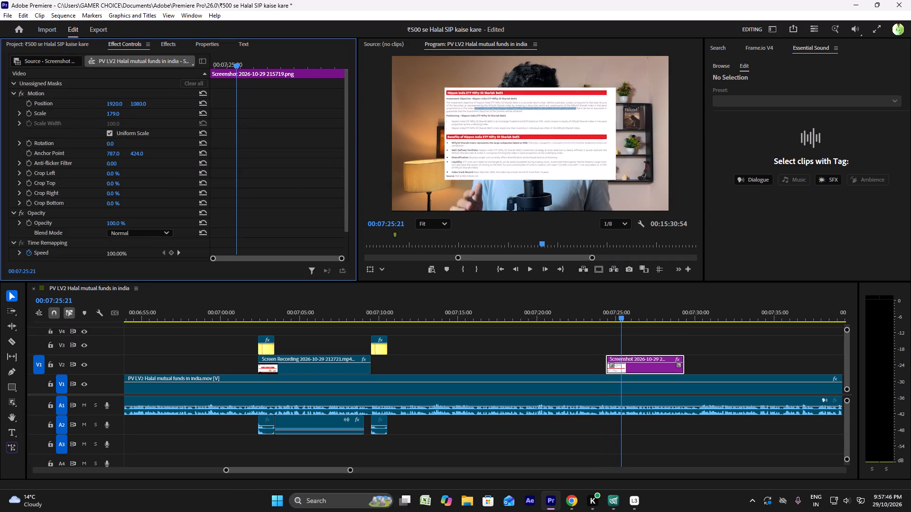
pyautogui.moveTo(163, 118); pyautogui.dragTo(194, 122)
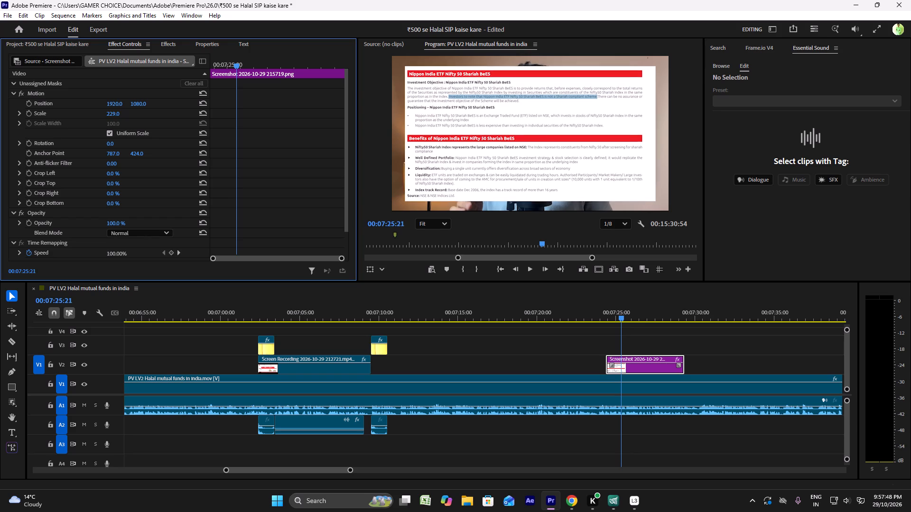
pyautogui.moveTo(194, 122); pyautogui.dragTo(204, 124)
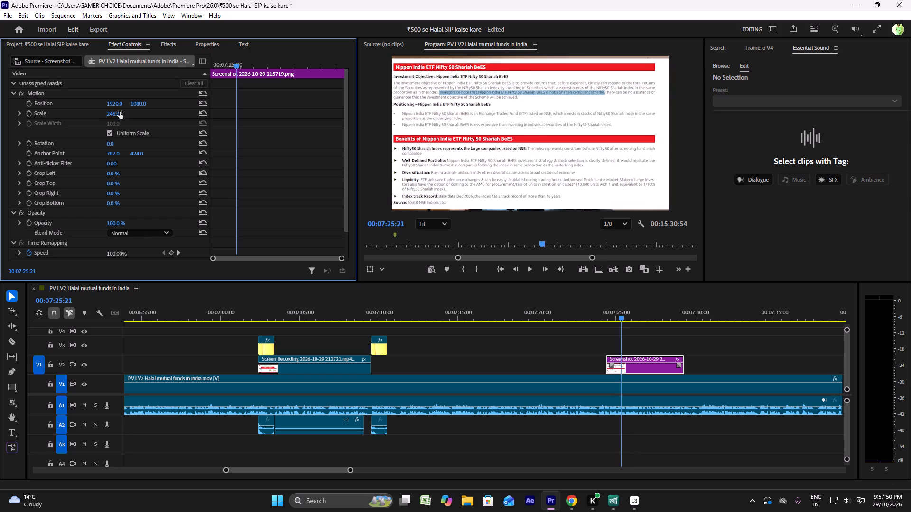
# Turn off uniform scaling and fit the screenshot to the frame with scale width 249, horizontal position 1958 and scale height 261.
pyautogui.click(107, 134)
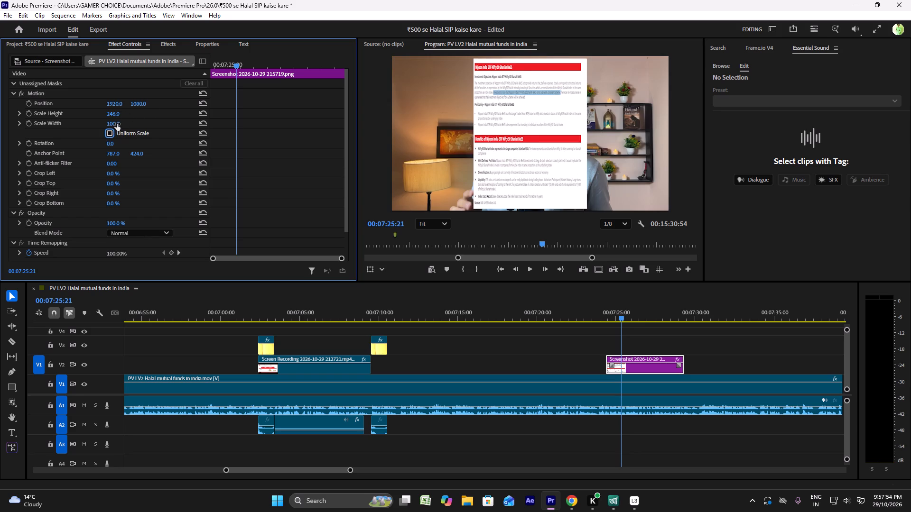
pyautogui.moveTo(118, 124); pyautogui.dragTo(139, 123)
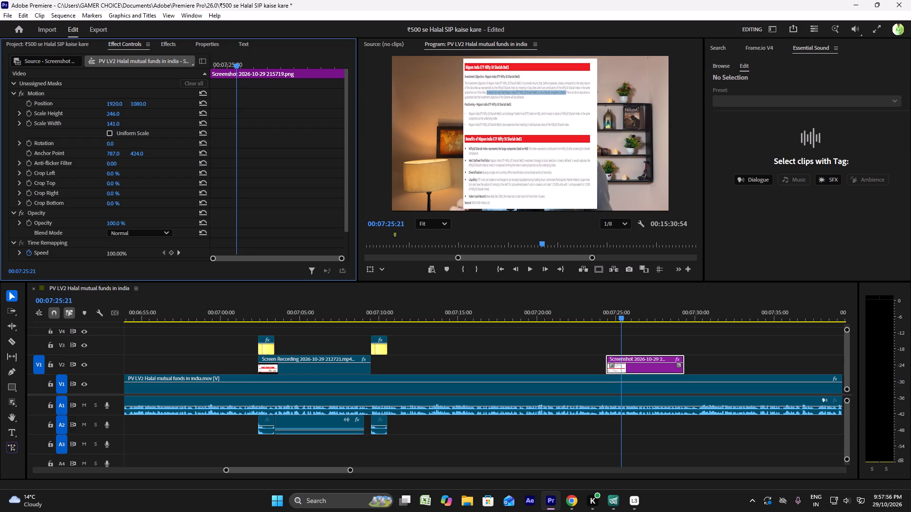
pyautogui.moveTo(139, 123); pyautogui.dragTo(189, 125)
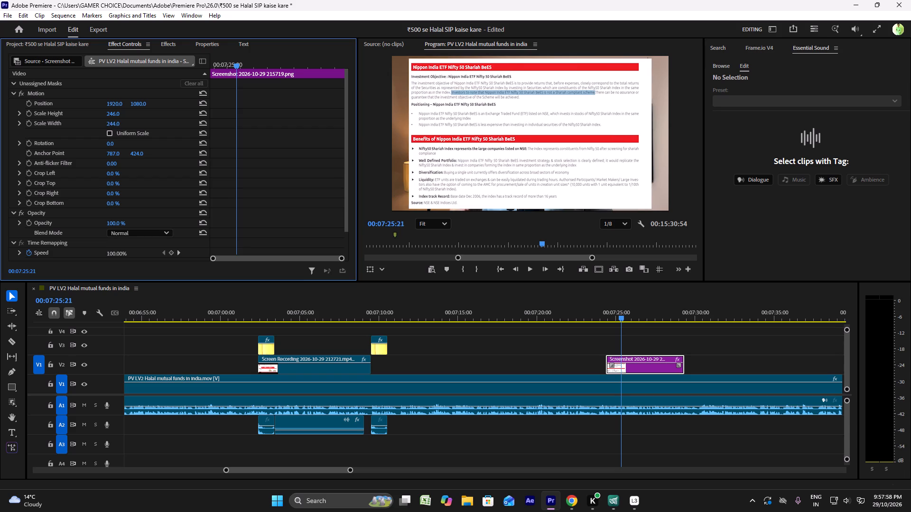
pyautogui.moveTo(189, 125); pyautogui.dragTo(190, 125)
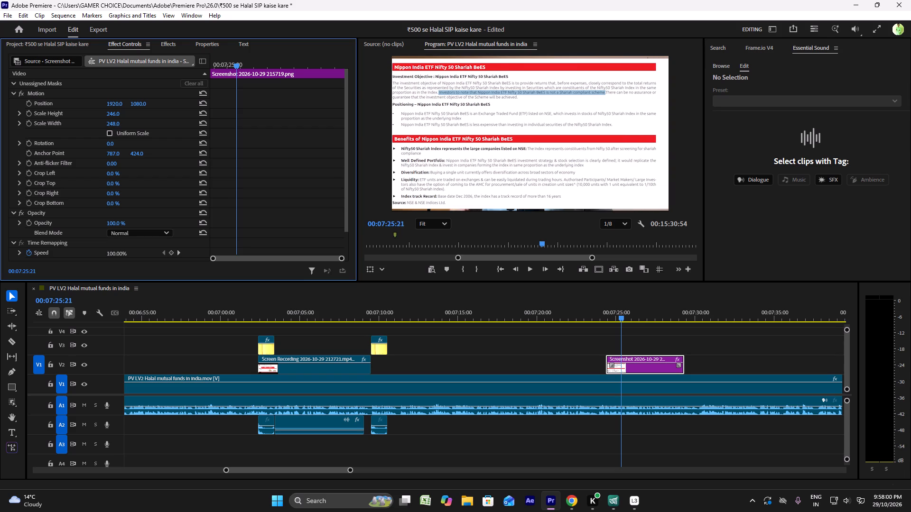
pyautogui.moveTo(190, 125); pyautogui.dragTo(190, 124)
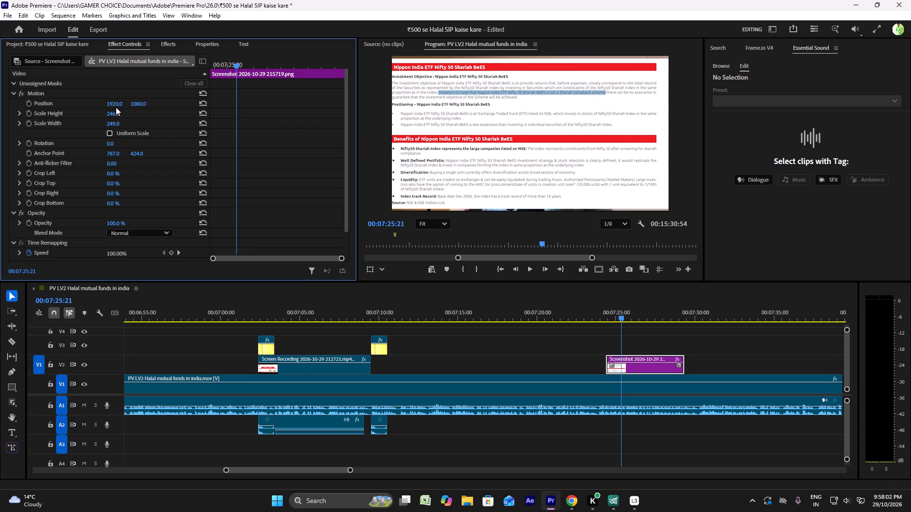
pyautogui.moveTo(116, 103); pyautogui.dragTo(131, 103)
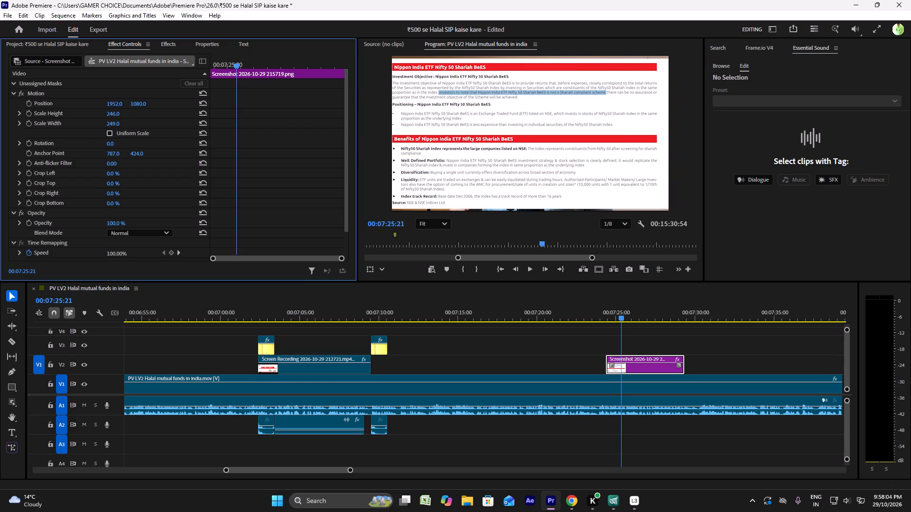
pyautogui.moveTo(131, 103); pyautogui.dragTo(134, 103)
pyautogui.moveTo(121, 115); pyautogui.dragTo(125, 114)
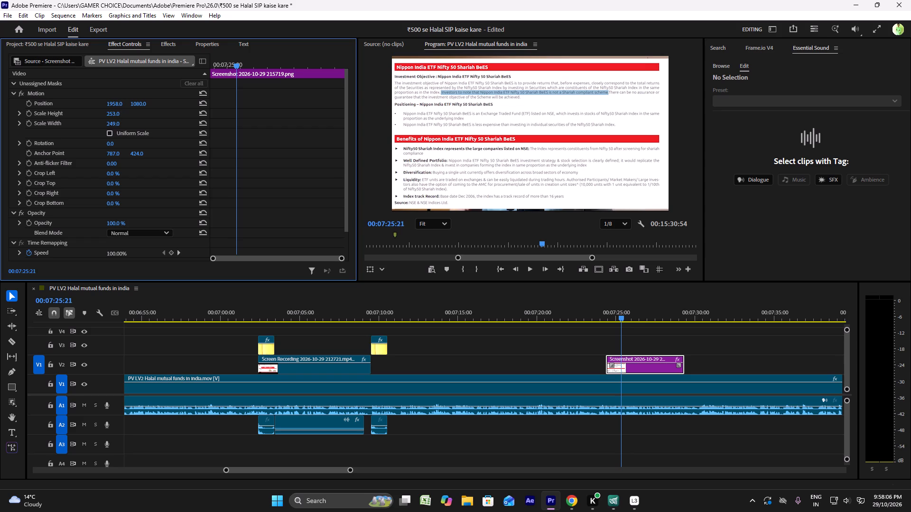
pyautogui.moveTo(125, 114); pyautogui.dragTo(127, 113)
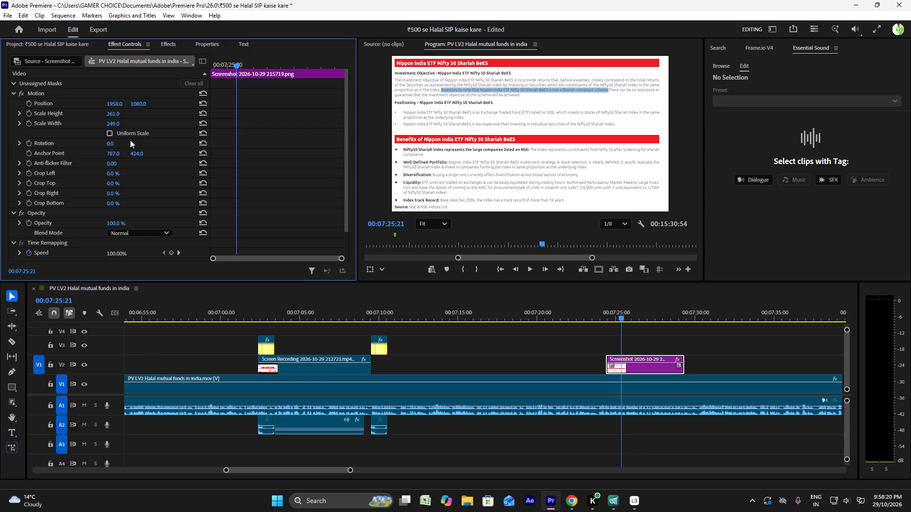
# Play the narration around the screenshot clip and move the clip earlier on V2 to start at about 00:07:23:26, checking playback.
pyautogui.click(597, 313)
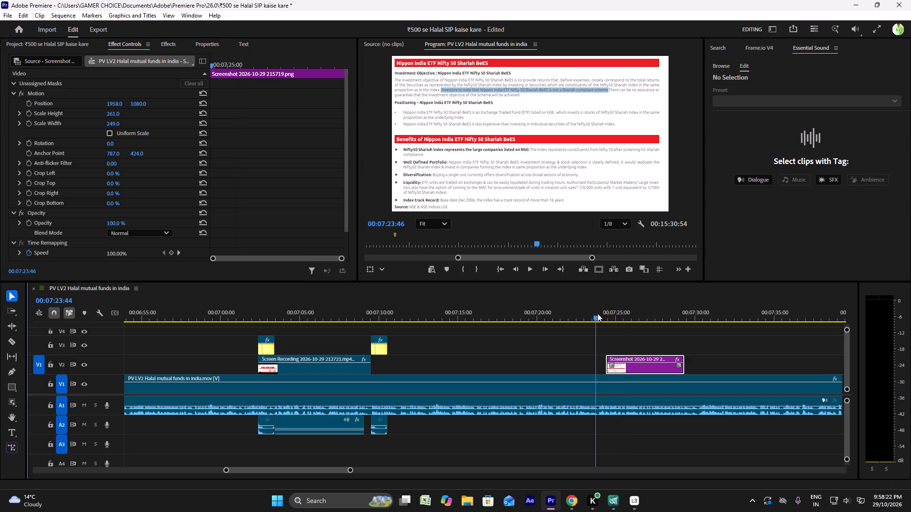
pyautogui.press('space')
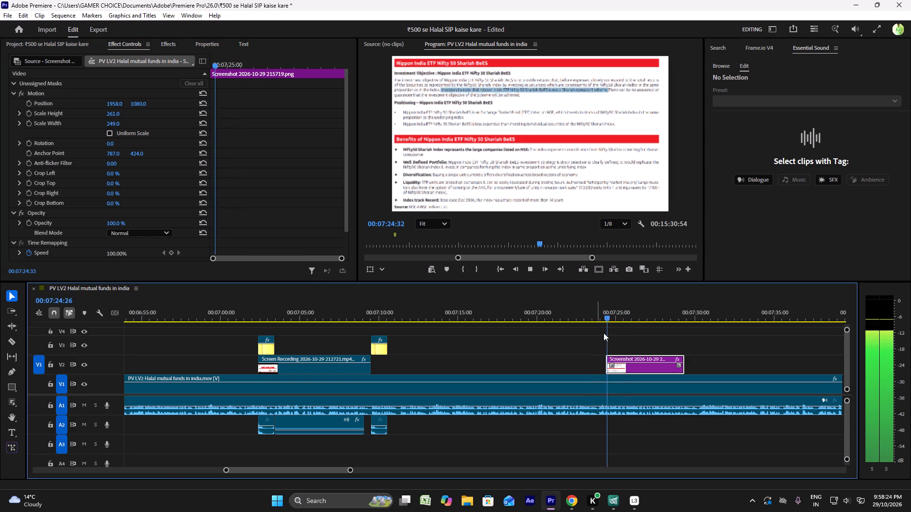
pyautogui.press('space')
pyautogui.keyDown('alt'); pyautogui.scroll(4, 623, 367); pyautogui.keyUp('alt')
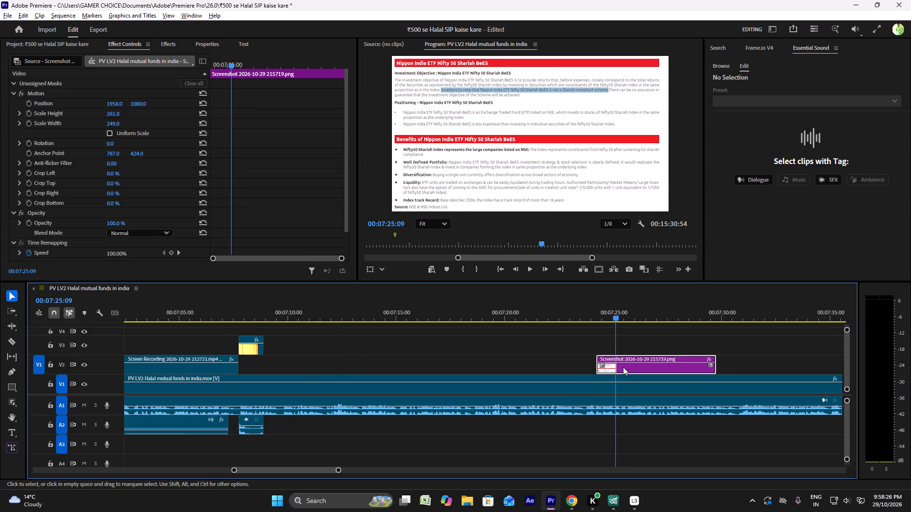
pyautogui.keyDown('alt'); pyautogui.scroll(9, 623, 367); pyautogui.keyUp('alt')
pyautogui.moveTo(620, 366); pyautogui.dragTo(587, 370)
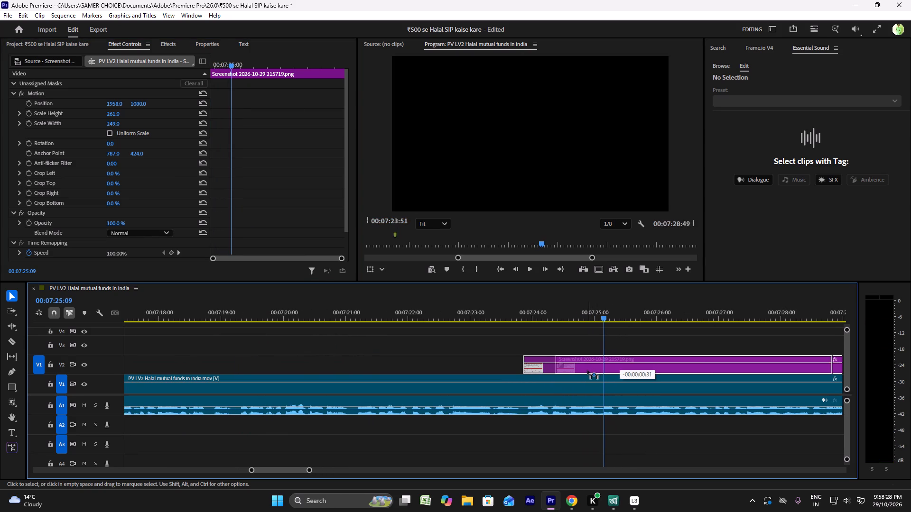
pyautogui.moveTo(587, 370); pyautogui.dragTo(582, 370)
pyautogui.moveTo(549, 369); pyautogui.dragTo(529, 367)
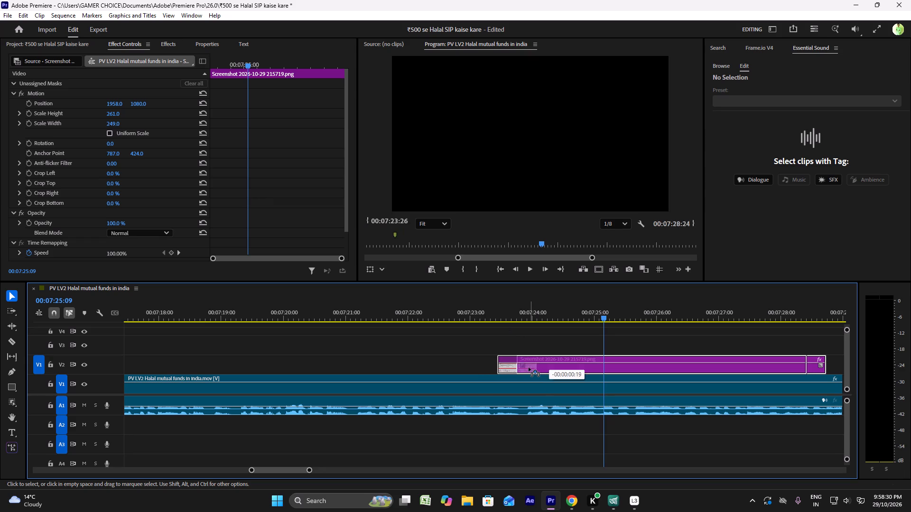
pyautogui.moveTo(529, 367); pyautogui.dragTo(529, 367)
pyautogui.press('space')
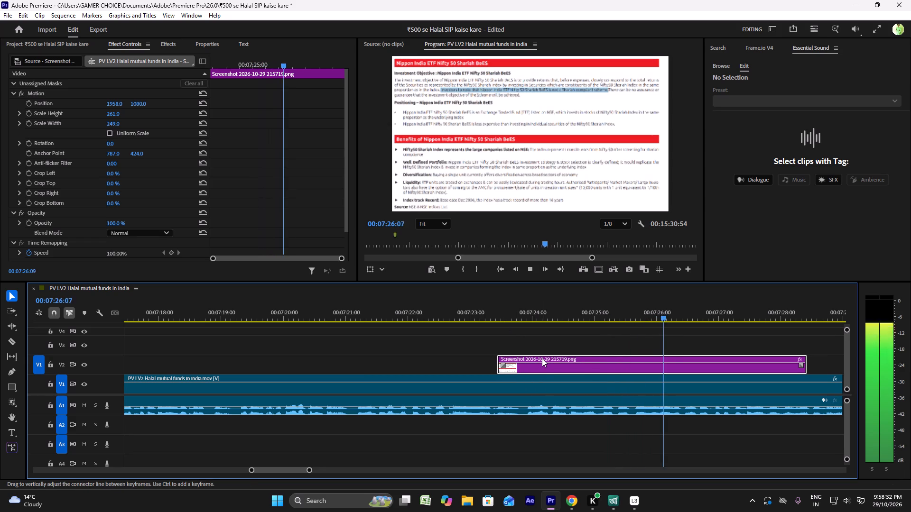
pyautogui.press('space')
pyautogui.keyDown('alt'); pyautogui.scroll(-5, 553, 361); pyautogui.keyUp('alt')
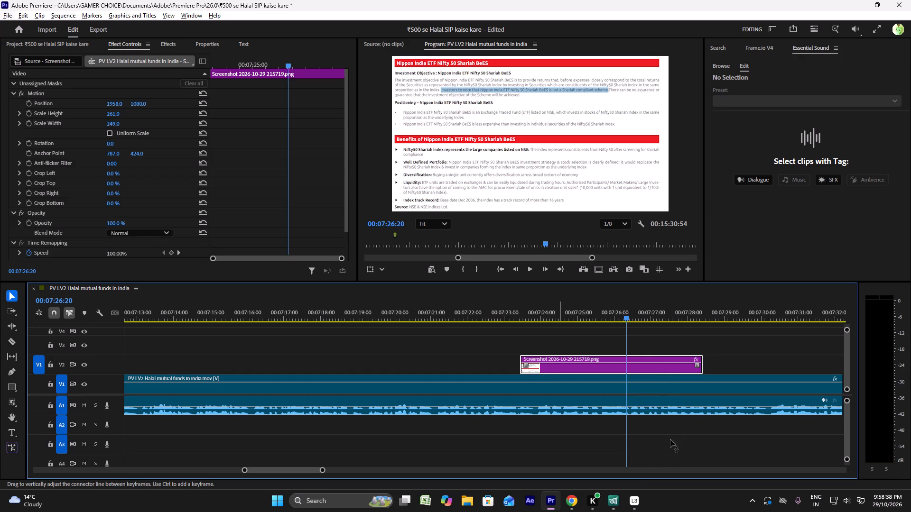
# Switch to the Nippon India ETF PDF in Chrome and clear the text selection on the "not a Shariah compliant scheme" sentence.
pyautogui.click(576, 500)
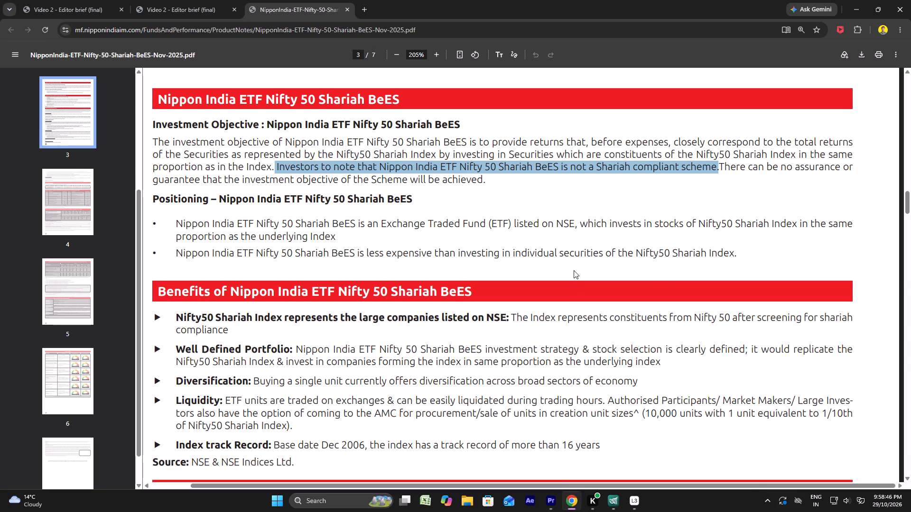
pyautogui.click(563, 237)
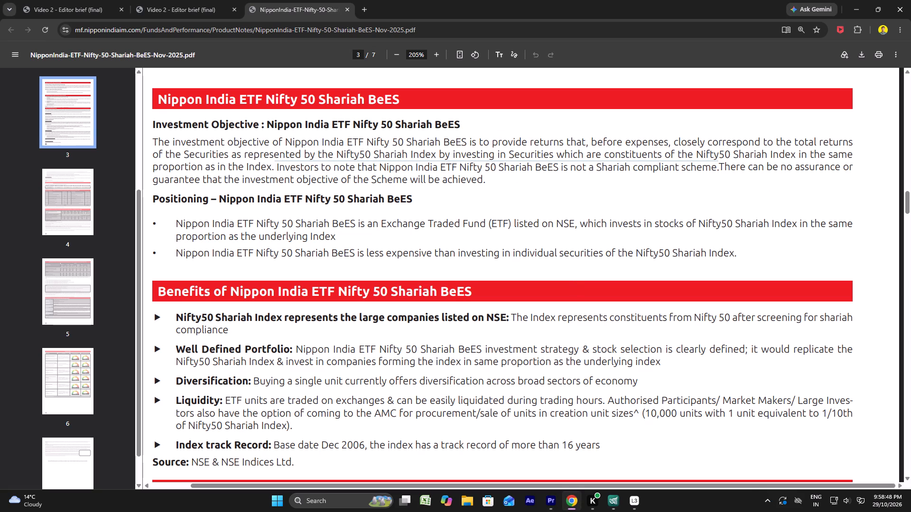
pyautogui.click(534, 237)
pyautogui.click(647, 168)
pyautogui.click(692, 168)
pyautogui.click(371, 235)
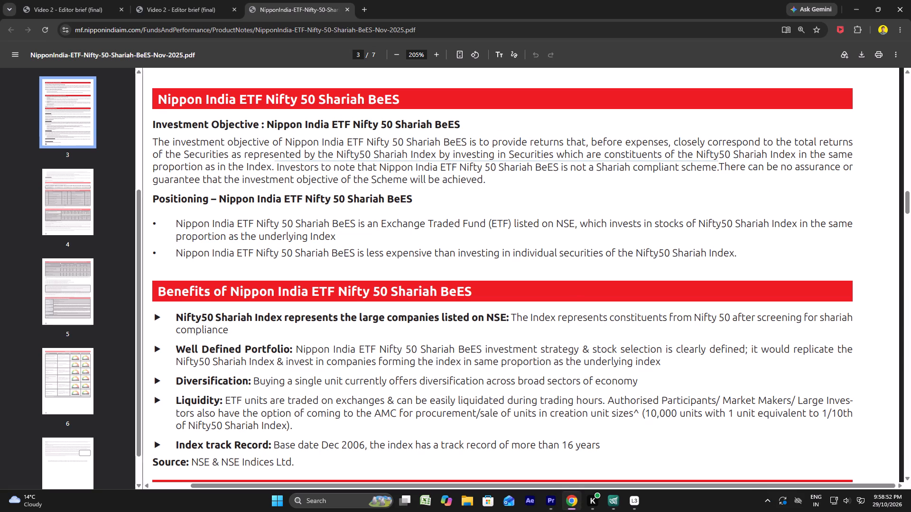
pyautogui.click(425, 183)
pyautogui.moveTo(474, 178); pyautogui.dragTo(409, 178)
pyautogui.tripleClick(496, 174)
pyautogui.click(494, 173)
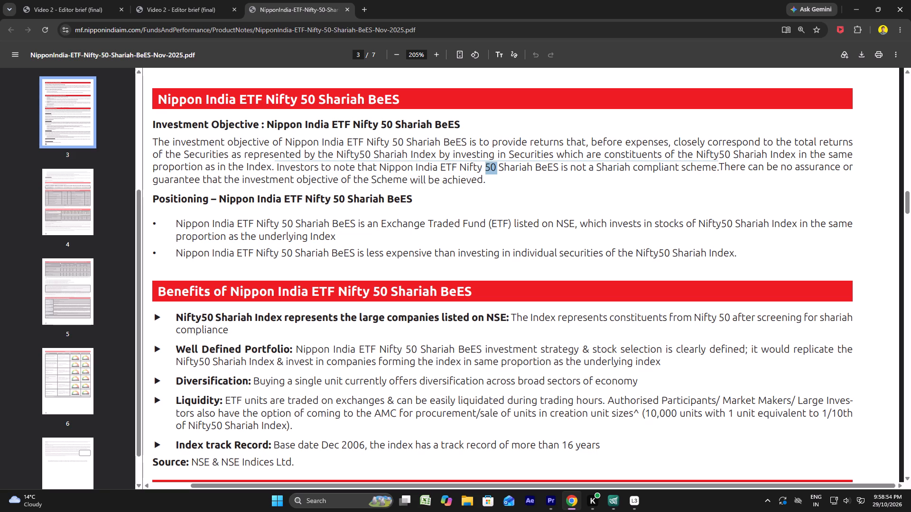
pyautogui.click(529, 152)
pyautogui.click(530, 147)
pyautogui.moveTo(602, 146); pyautogui.dragTo(488, 155)
pyautogui.click(562, 155)
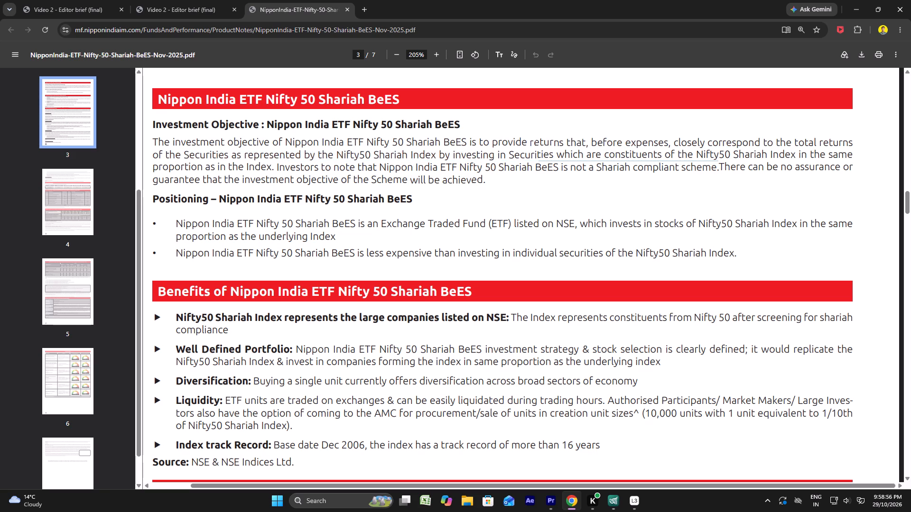
pyautogui.moveTo(563, 148); pyautogui.dragTo(412, 151)
pyautogui.moveTo(568, 150); pyautogui.dragTo(785, 150)
pyautogui.click(728, 157)
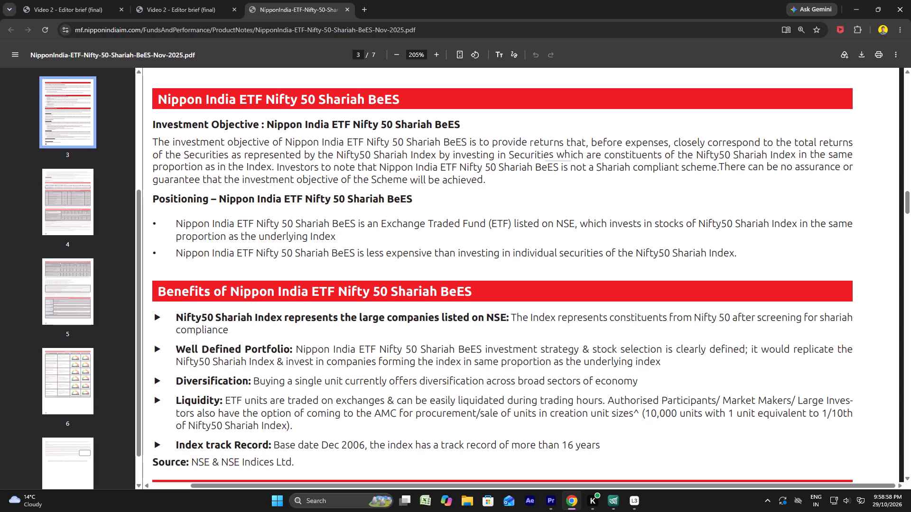
pyautogui.moveTo(628, 156); pyautogui.dragTo(563, 150)
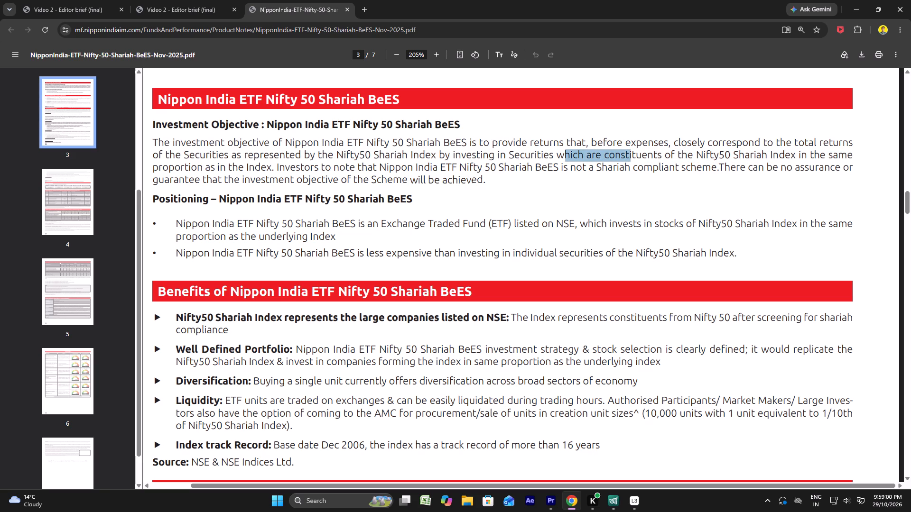
pyautogui.click(592, 176)
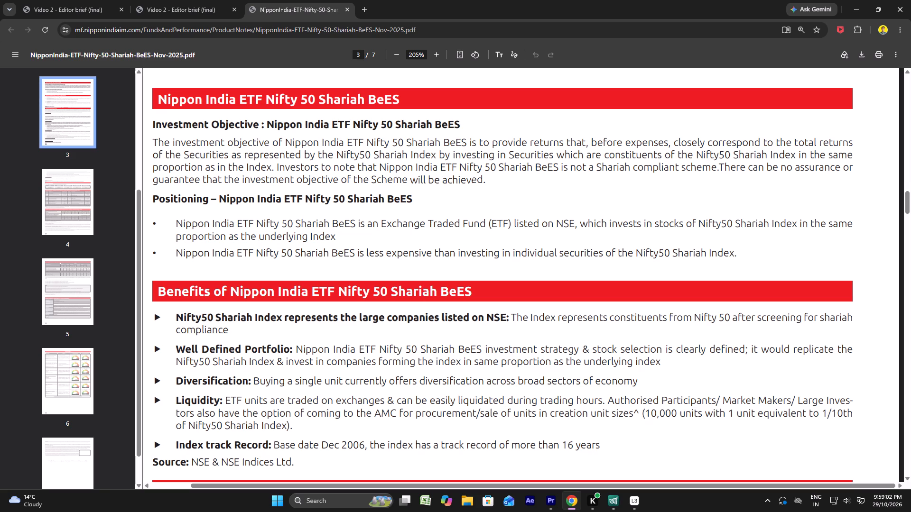
# Capture a screenshot of the PDF page area from the Nippon India ETF heading down to the Source line, without highlighting.
pyautogui.press('Print')
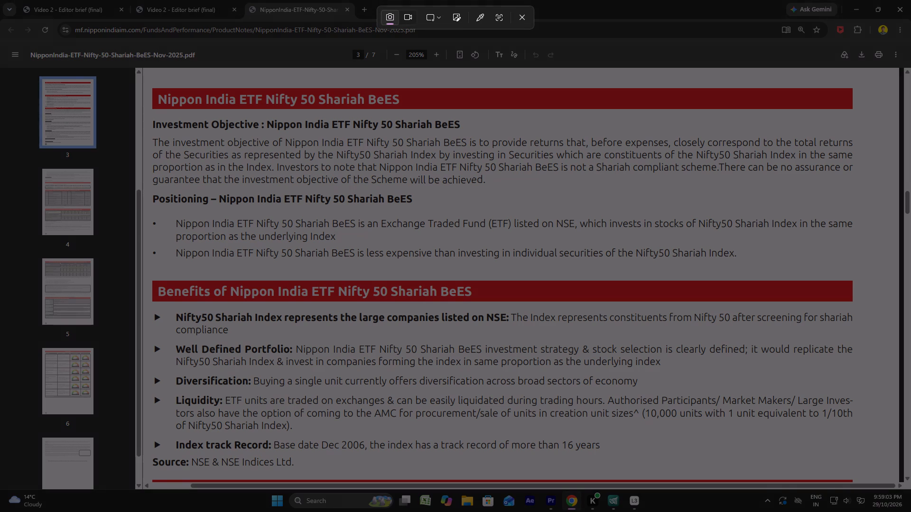
pyautogui.moveTo(145, 71); pyautogui.dragTo(809, 423)
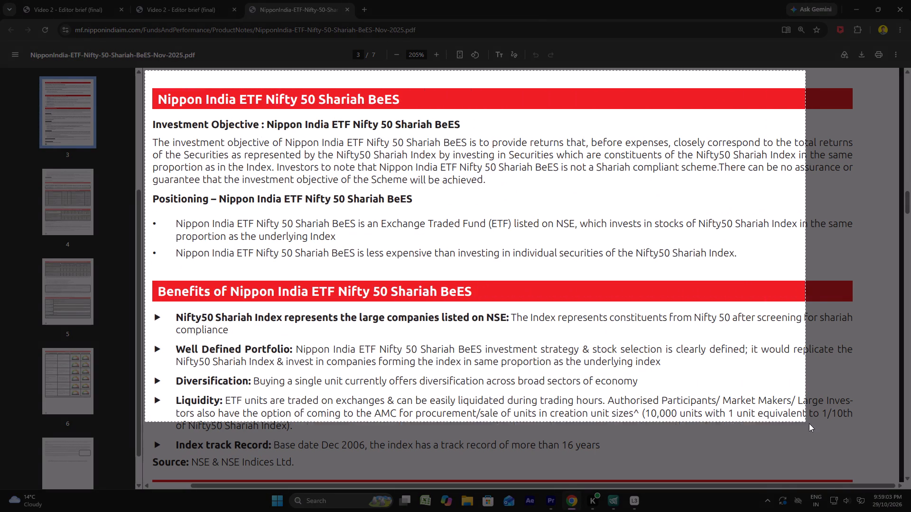
pyautogui.moveTo(809, 423); pyautogui.dragTo(881, 476)
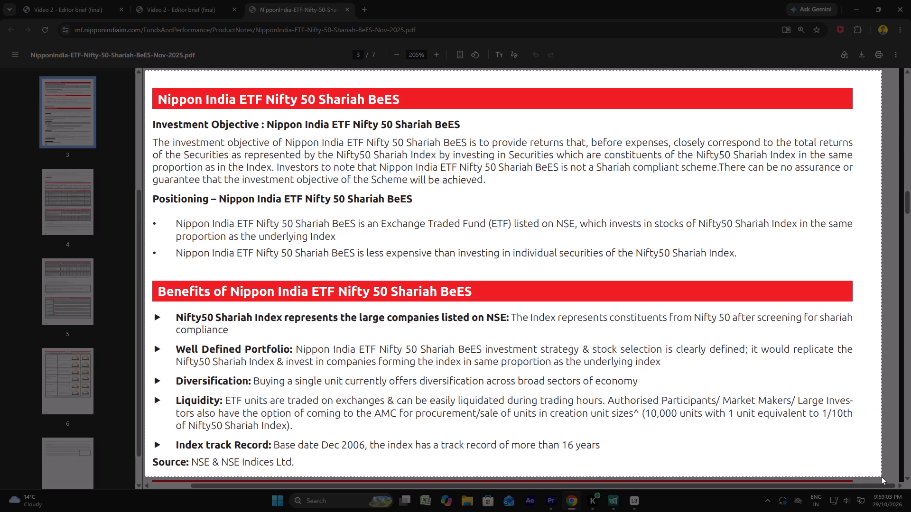
pyautogui.moveTo(881, 476); pyautogui.dragTo(892, 474)
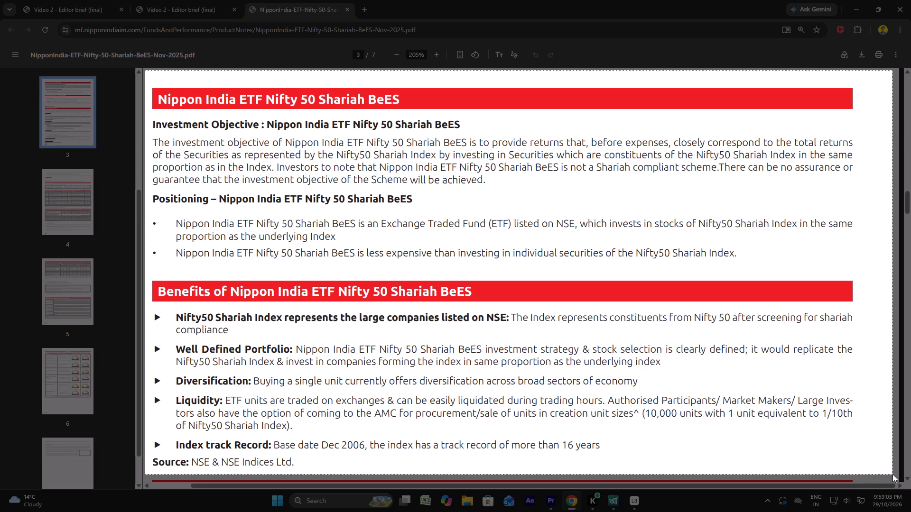
pyautogui.moveTo(892, 474); pyautogui.dragTo(892, 474)
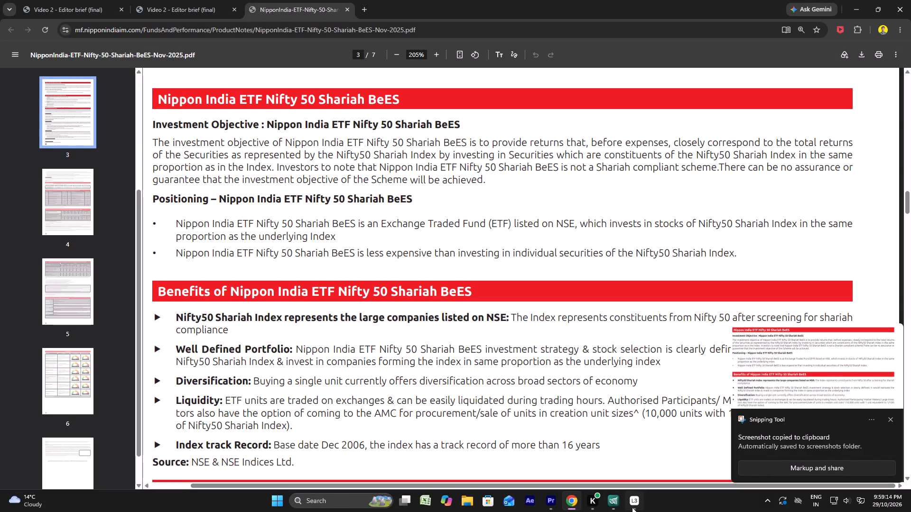
pyautogui.click(545, 500)
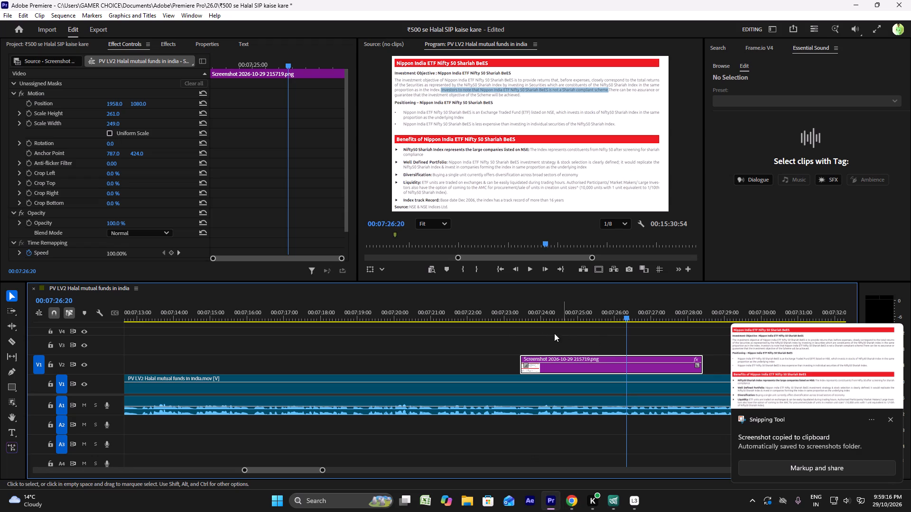
pyautogui.click(48, 46)
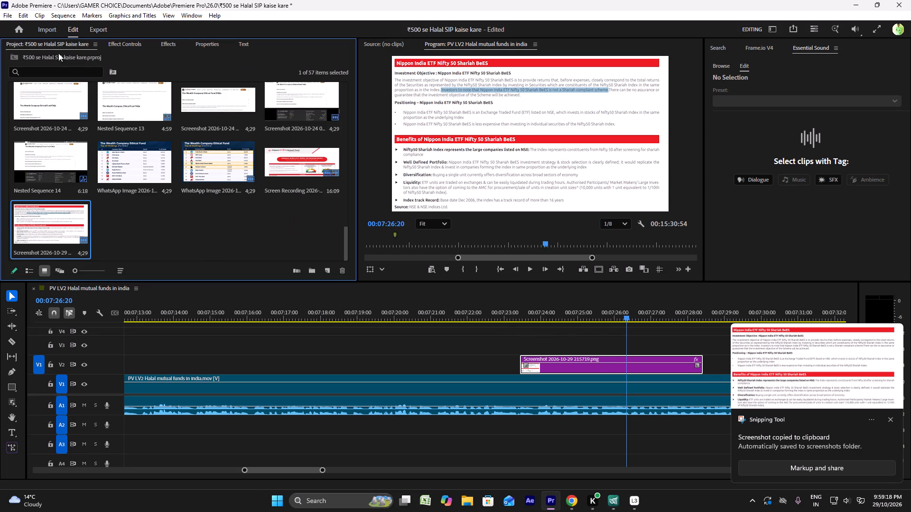
pyautogui.doubleClick(145, 225)
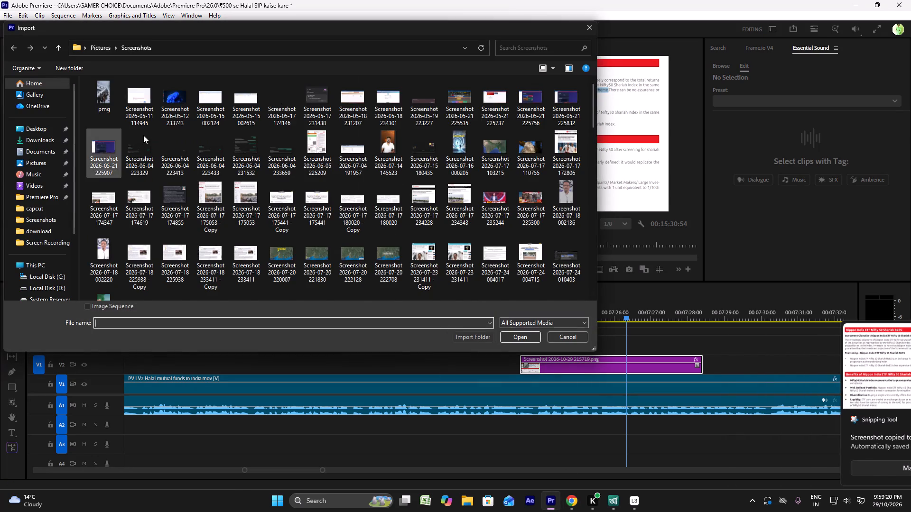
pyautogui.scroll(-18, 297, 151)
pyautogui.click(138, 272)
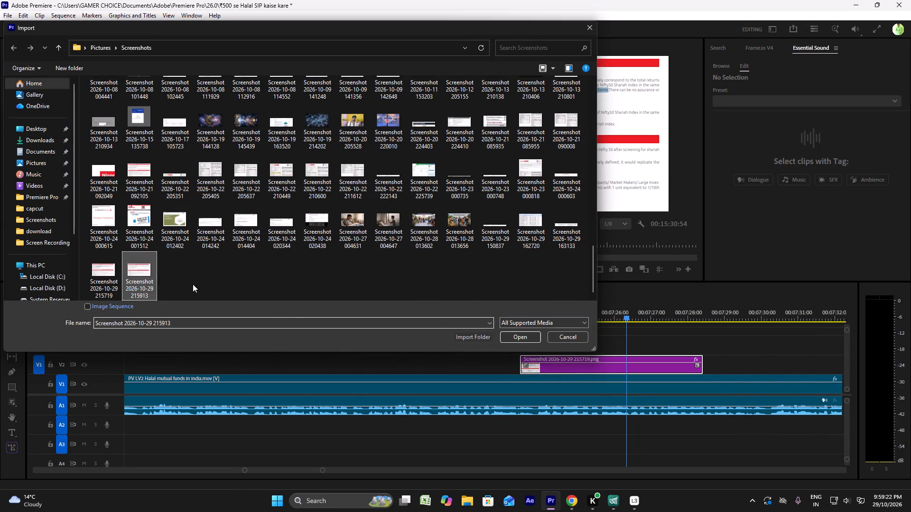
pyautogui.click(523, 333)
# Overwrite the old screenshot clip on V2 at 00:07:23:26 with the newly imported screenshot and briefly play the section.
pyautogui.moveTo(147, 224); pyautogui.dragTo(170, 230)
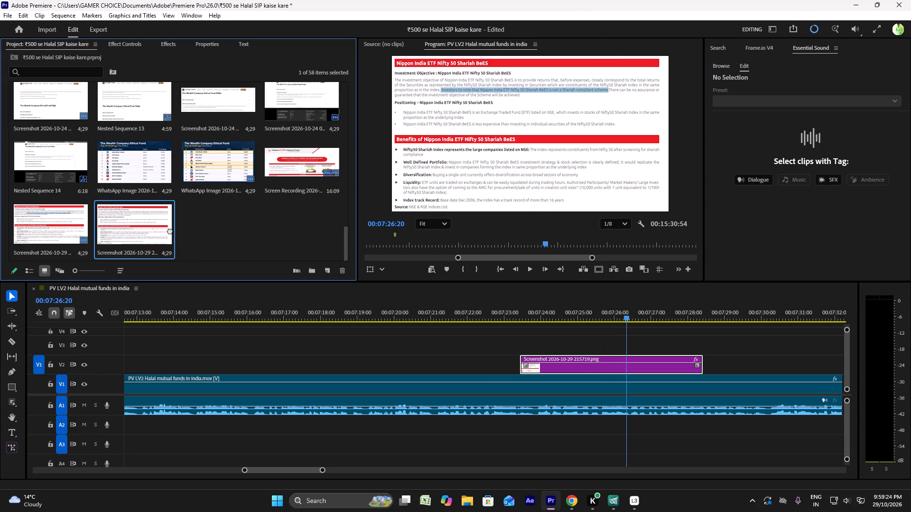
pyautogui.moveTo(170, 230); pyautogui.dragTo(525, 361)
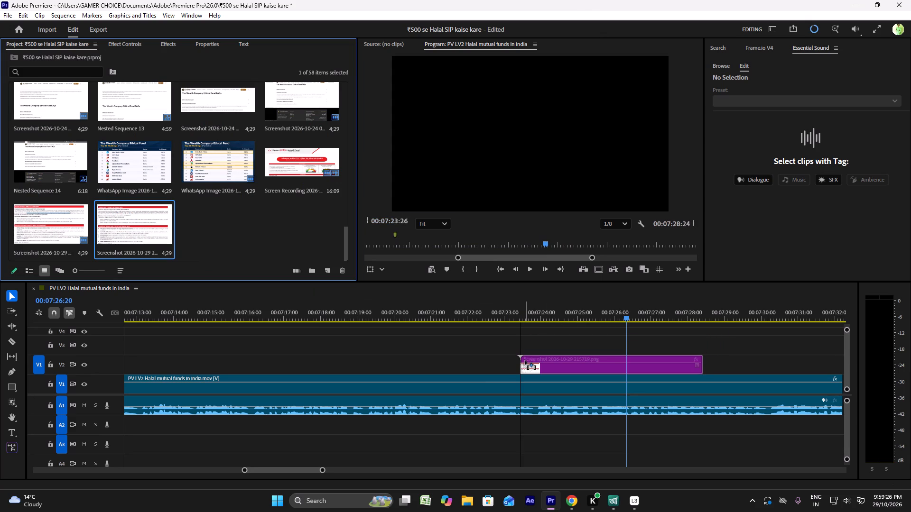
pyautogui.moveTo(525, 361); pyautogui.dragTo(525, 360)
pyautogui.press('space')
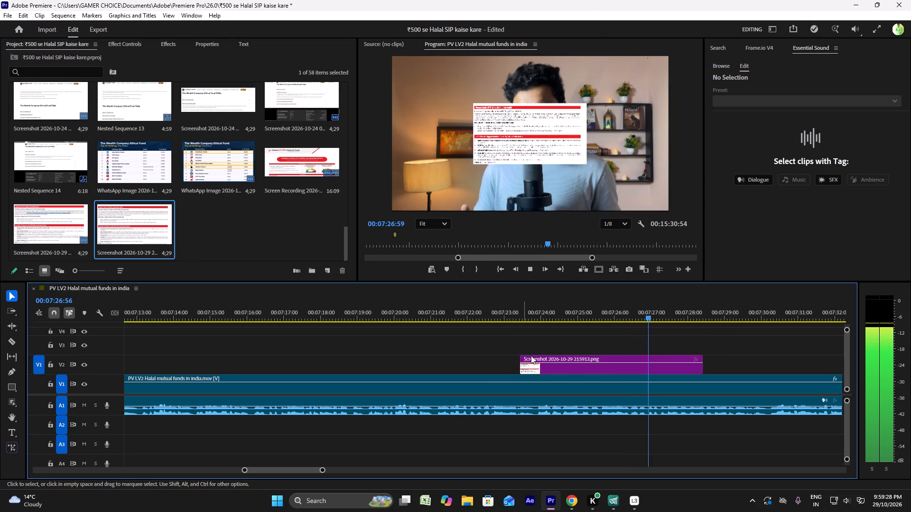
pyautogui.press('space')
# Scale the new Nippon India screenshot clip uniformly to 244.
pyautogui.click(563, 364)
pyautogui.click(124, 43)
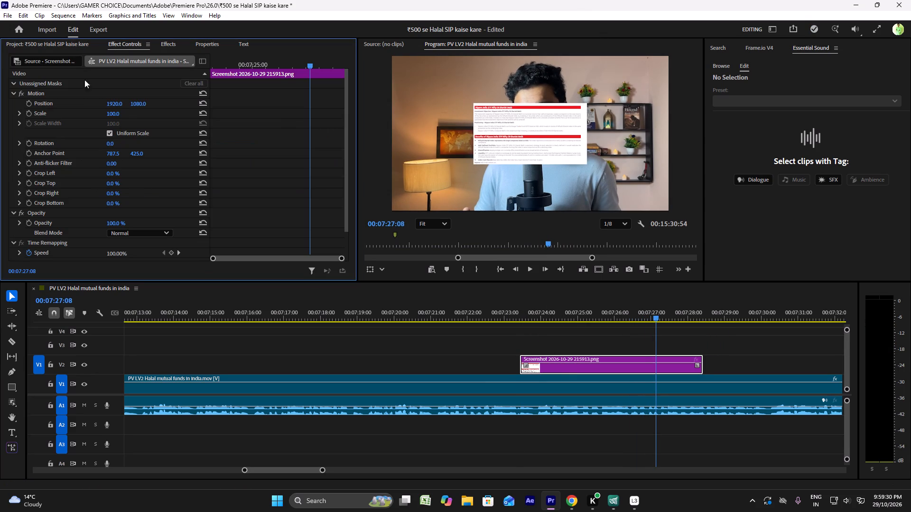
pyautogui.moveTo(121, 111); pyautogui.dragTo(175, 116)
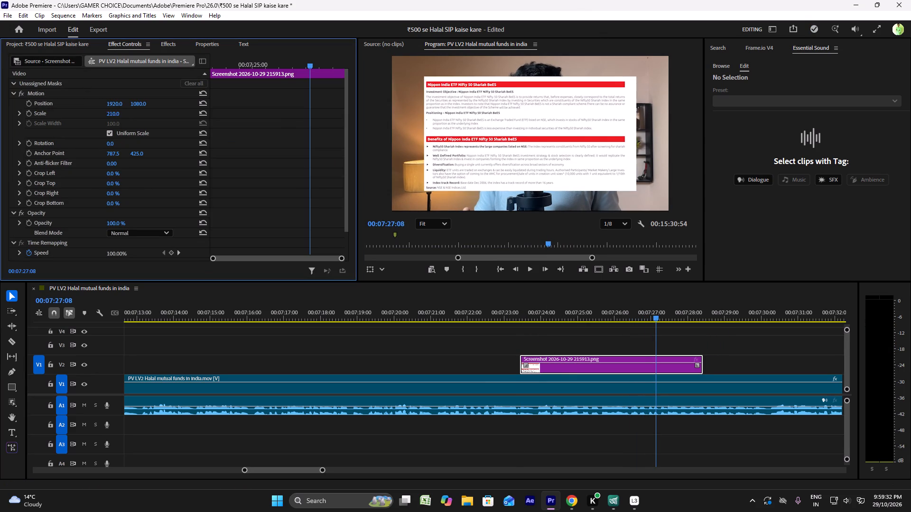
pyautogui.moveTo(175, 116); pyautogui.dragTo(189, 118)
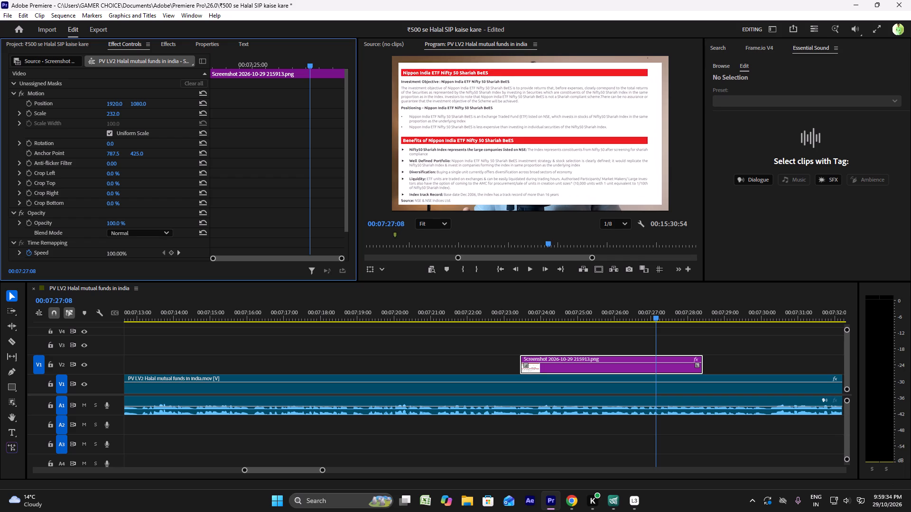
pyautogui.moveTo(189, 118); pyautogui.dragTo(194, 118)
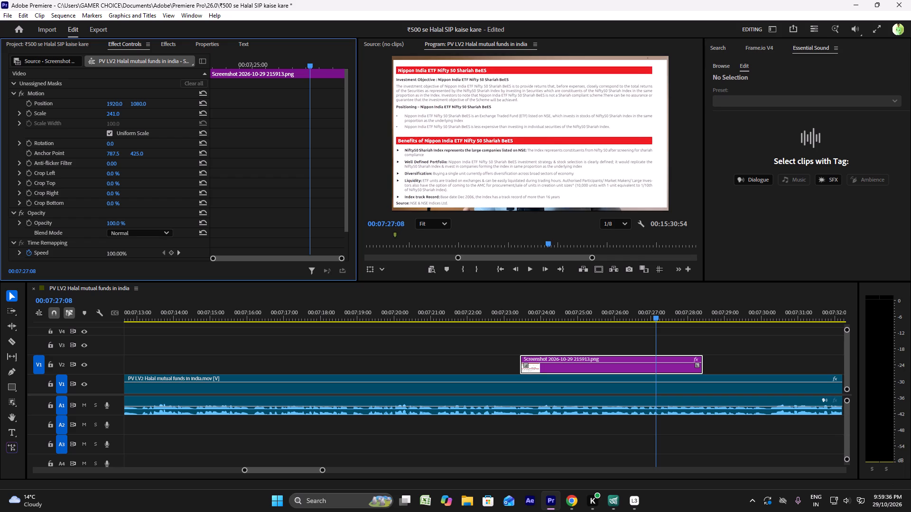
pyautogui.moveTo(194, 118); pyautogui.dragTo(120, 112)
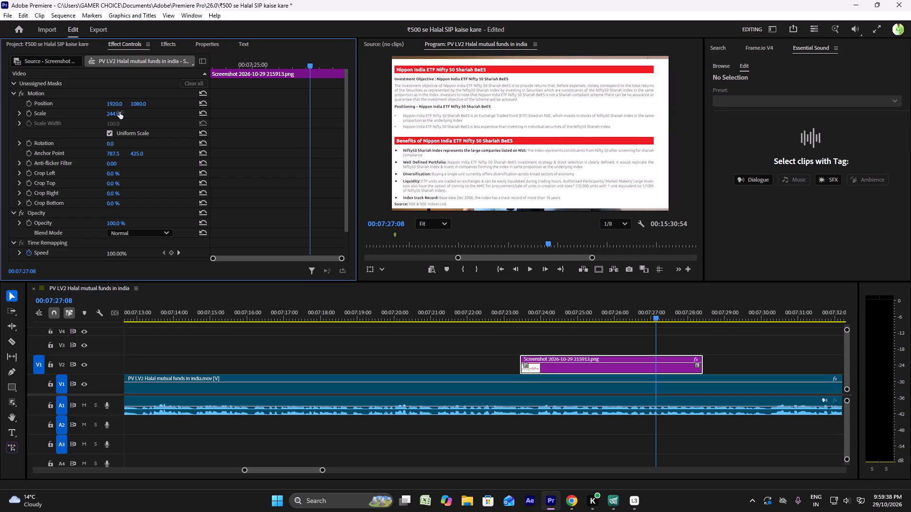
pyautogui.moveTo(120, 112); pyautogui.dragTo(195, 118)
# Turn off uniform scaling and fit the new screenshot to the frame with scale width 253, horizontal position 1991 and scale height 258.
pyautogui.click(121, 103)
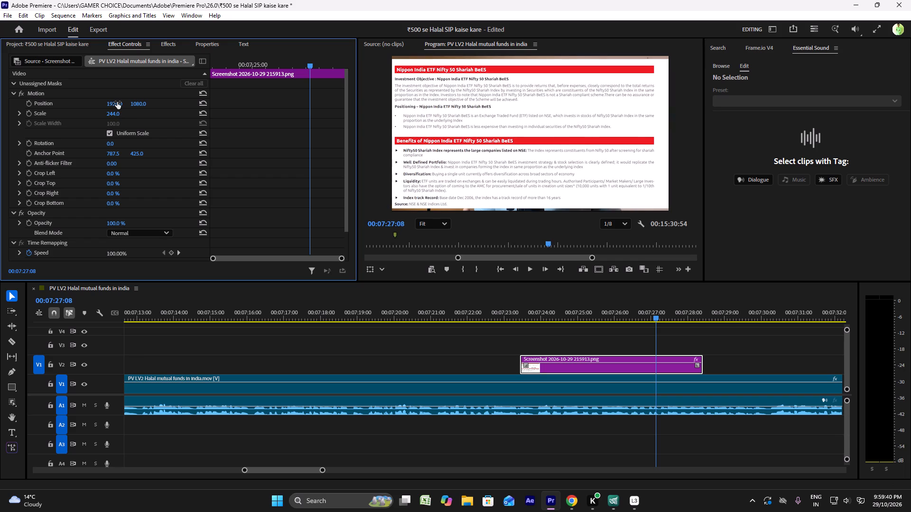
pyautogui.click(109, 132)
pyautogui.moveTo(114, 124); pyautogui.dragTo(177, 125)
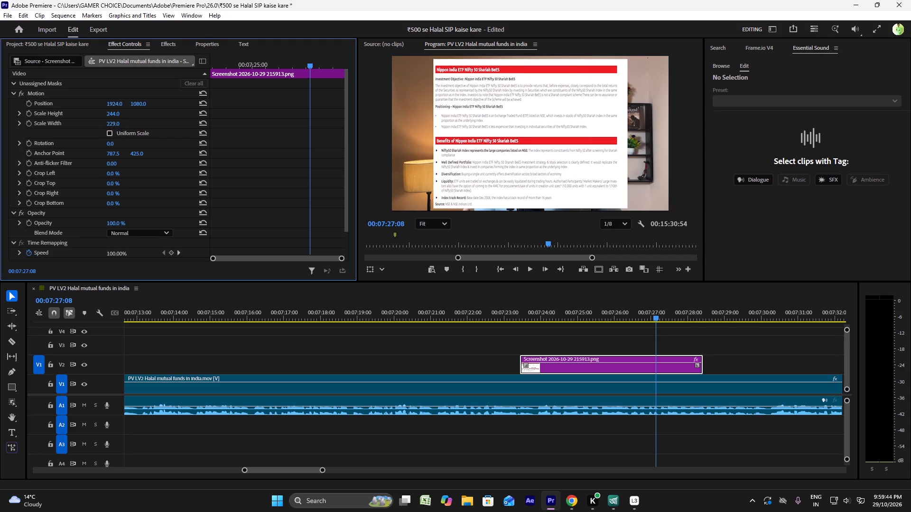
pyautogui.moveTo(177, 125); pyautogui.dragTo(187, 125)
pyautogui.moveTo(115, 102); pyautogui.dragTo(119, 102)
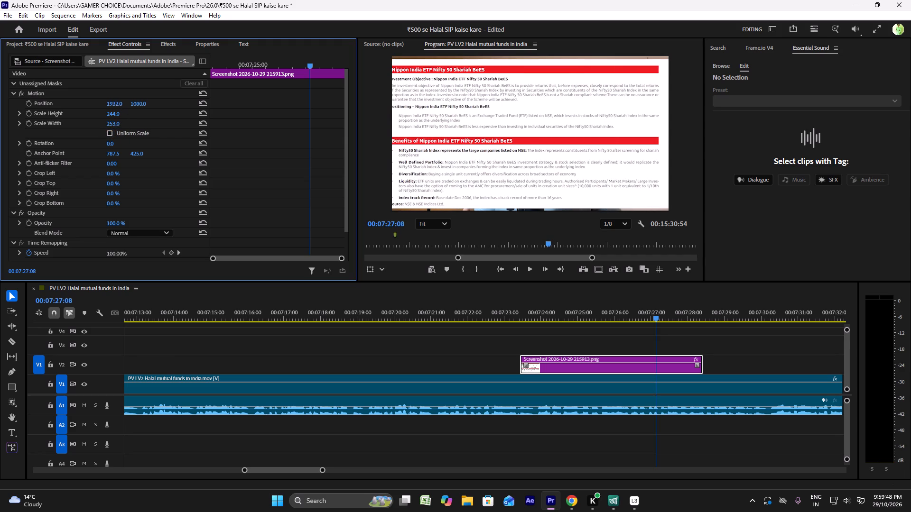
pyautogui.moveTo(119, 102); pyautogui.dragTo(139, 104)
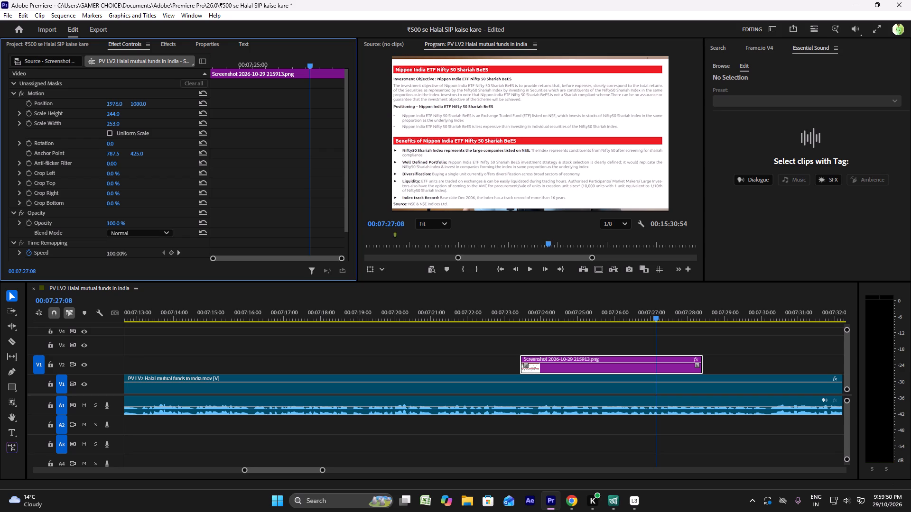
pyautogui.moveTo(139, 104); pyautogui.dragTo(147, 104)
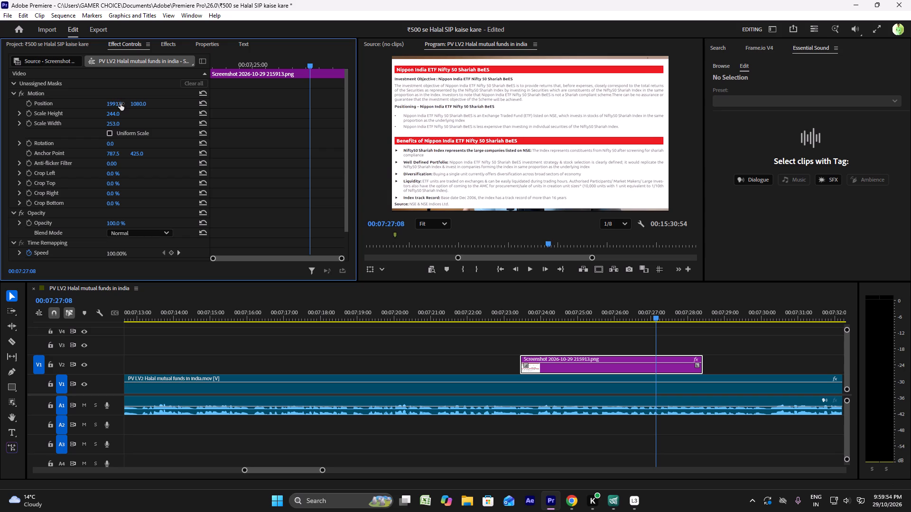
pyautogui.click(111, 134)
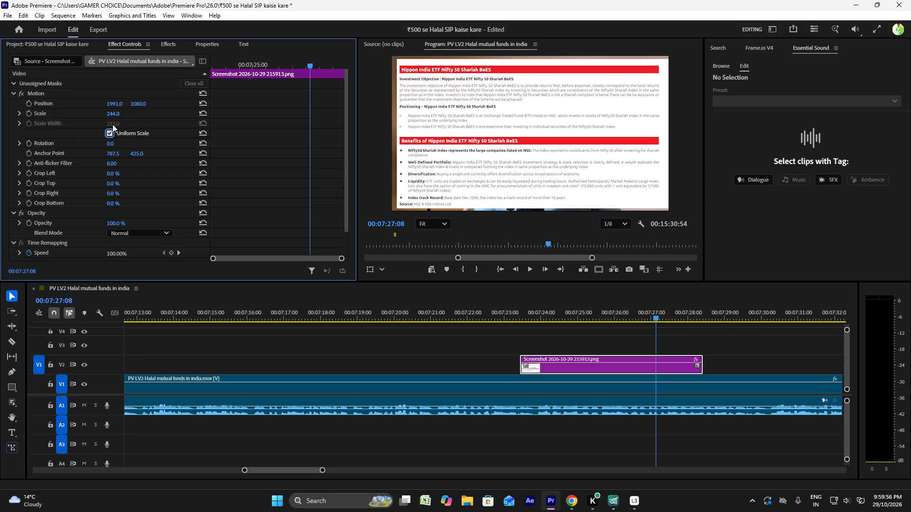
pyautogui.click(114, 135)
pyautogui.moveTo(117, 115); pyautogui.dragTo(119, 115)
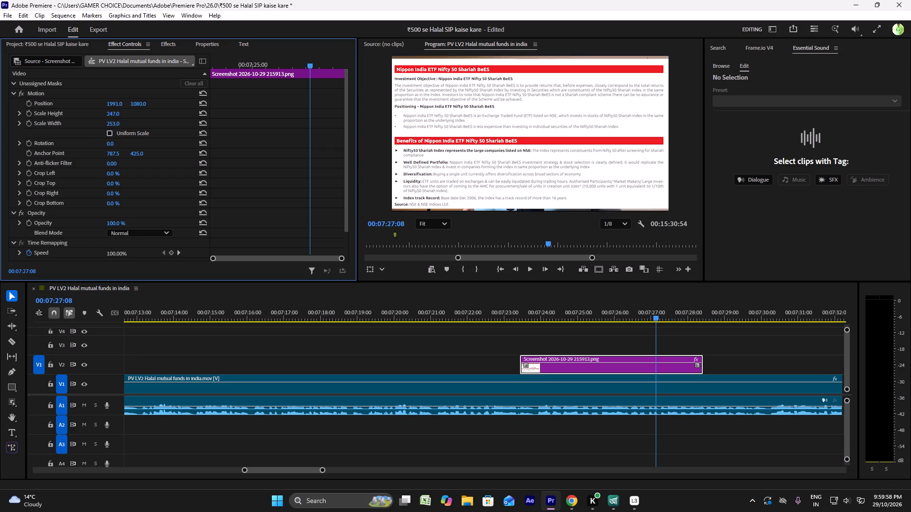
pyautogui.moveTo(119, 115); pyautogui.dragTo(124, 115)
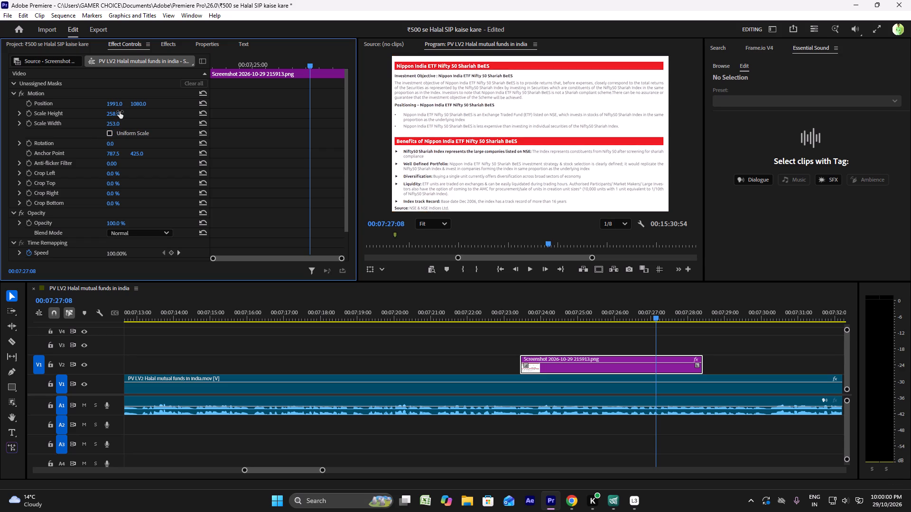
# Play the replaced Nippon India screenshot section from 00:07:23:11 to check its fit.
pyautogui.click(511, 311)
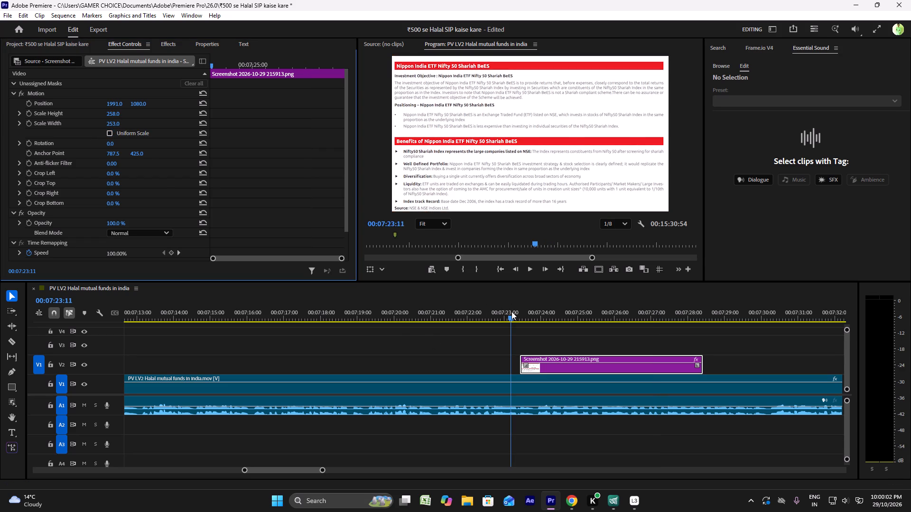
pyautogui.press('space')
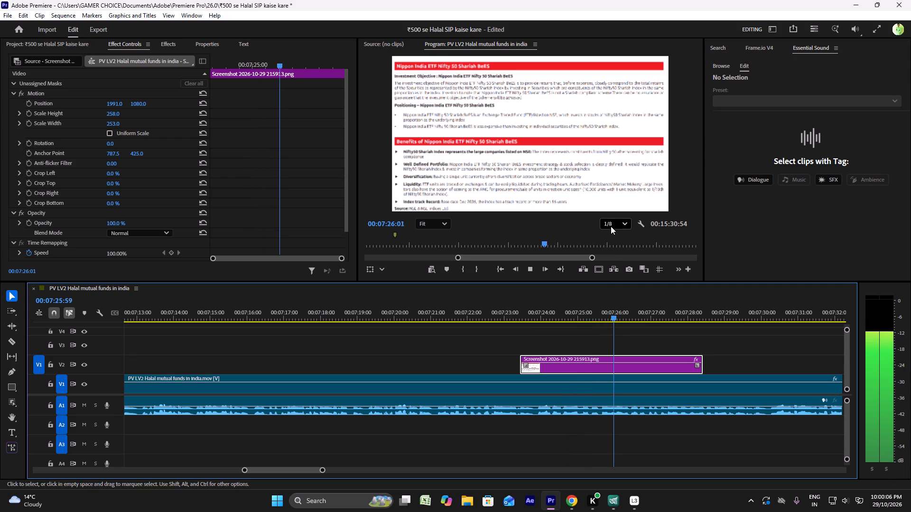
pyautogui.press('space')
# Find the highlighted Wealth Company Ethical Fund FAQs clip around 00:06:19 on V2 and open its nested sequence, Nested Sequence 14.
pyautogui.keyDown('alt'); pyautogui.scroll(-2, 217, 359); pyautogui.keyUp('alt')
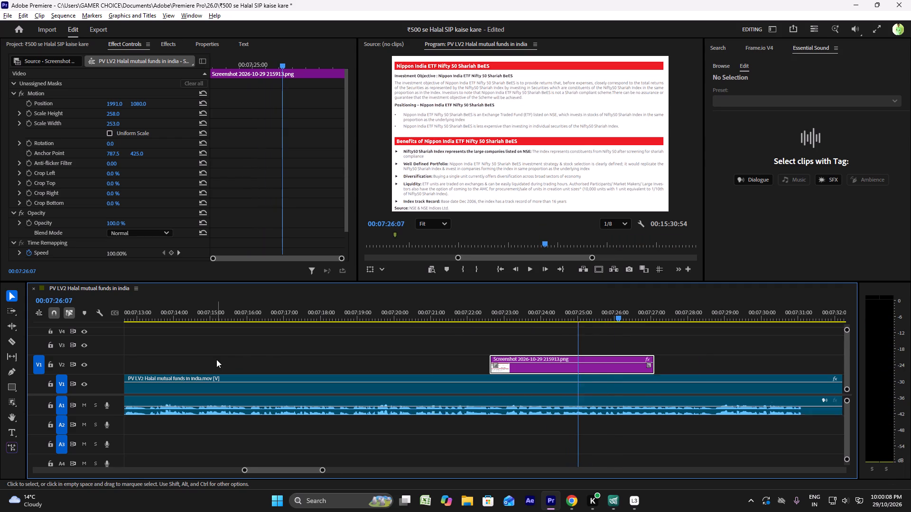
pyautogui.keyDown('alt'); pyautogui.scroll(-3, 216, 359); pyautogui.keyUp('alt')
pyautogui.scroll(11, 216, 360)
pyautogui.scroll(10, 215, 359)
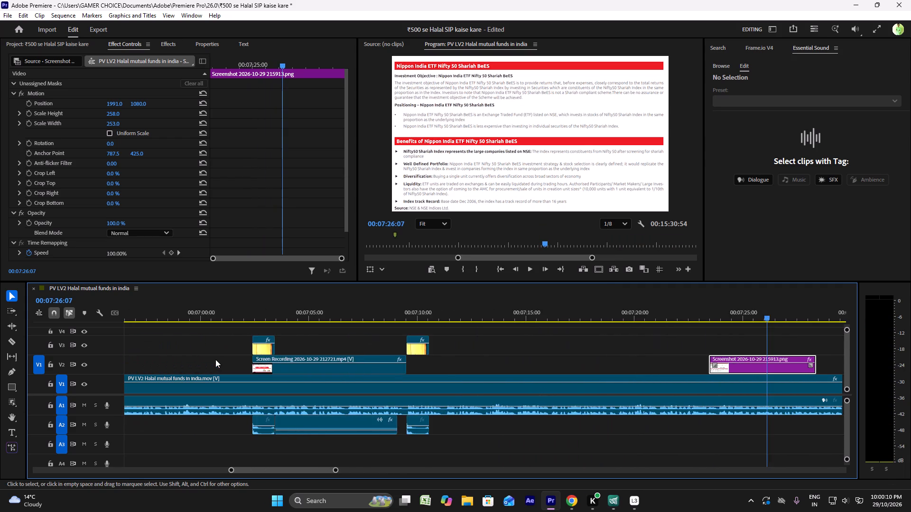
pyautogui.scroll(20, 215, 359)
pyautogui.scroll(11, 215, 359)
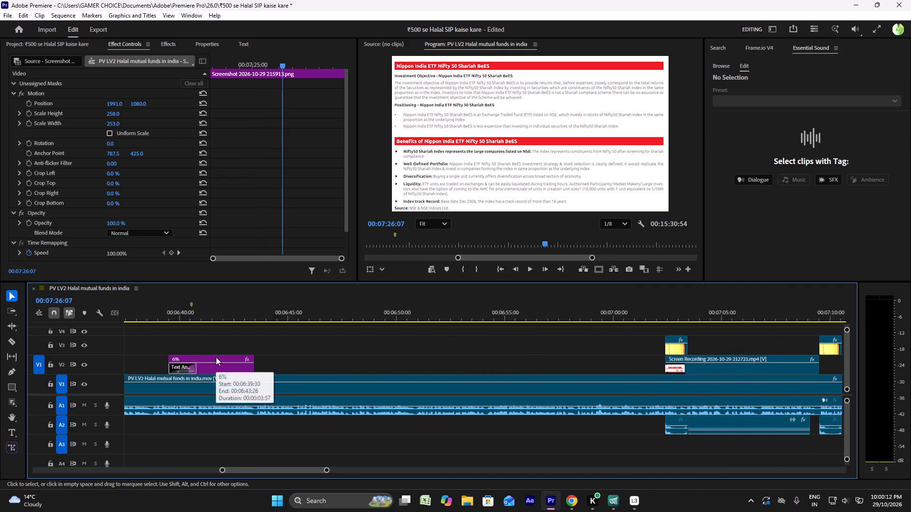
pyautogui.scroll(2, 216, 357)
pyautogui.click(252, 316)
pyautogui.scroll(10, 185, 351)
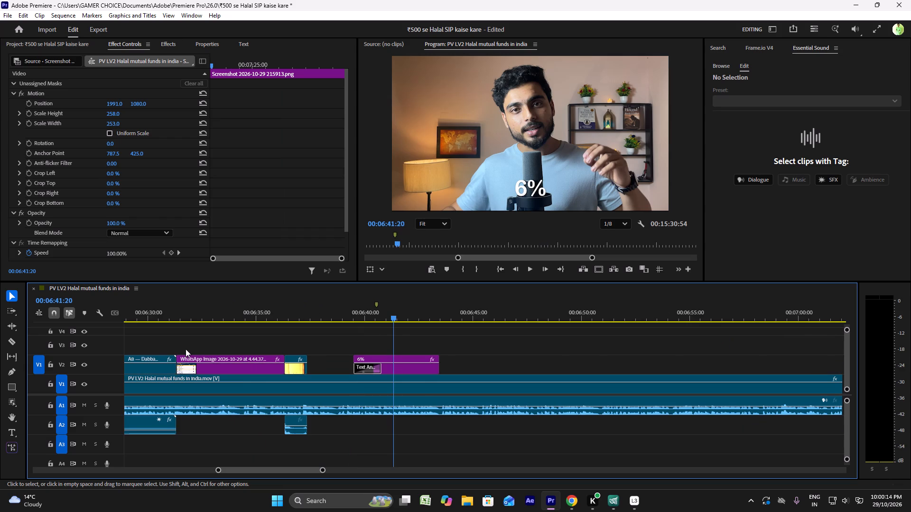
pyautogui.click(219, 324)
pyautogui.click(216, 316)
pyautogui.scroll(11, 208, 333)
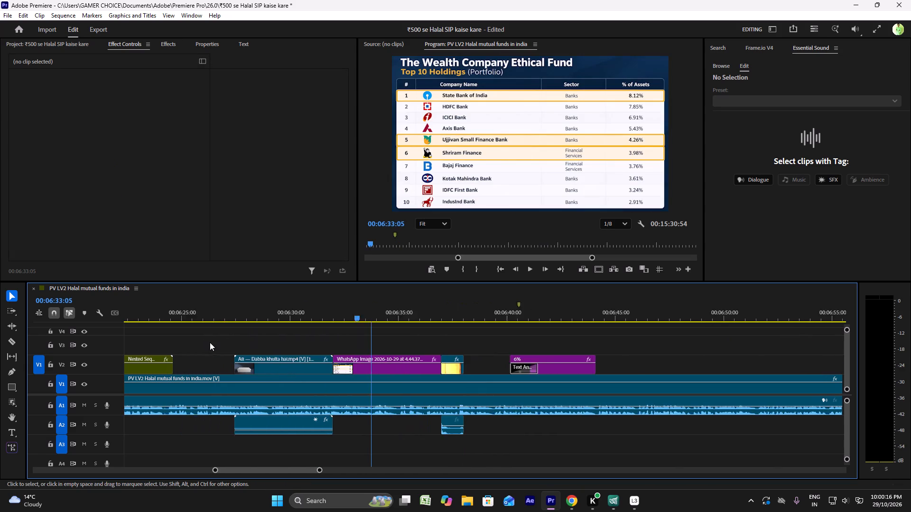
pyautogui.scroll(4, 210, 342)
pyautogui.click(325, 316)
pyautogui.scroll(12, 291, 333)
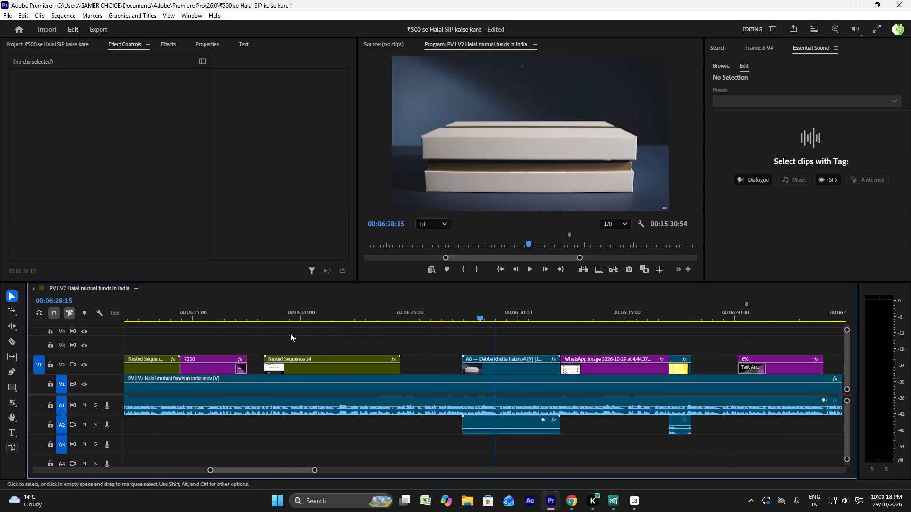
pyautogui.click(303, 312)
pyautogui.click(307, 314)
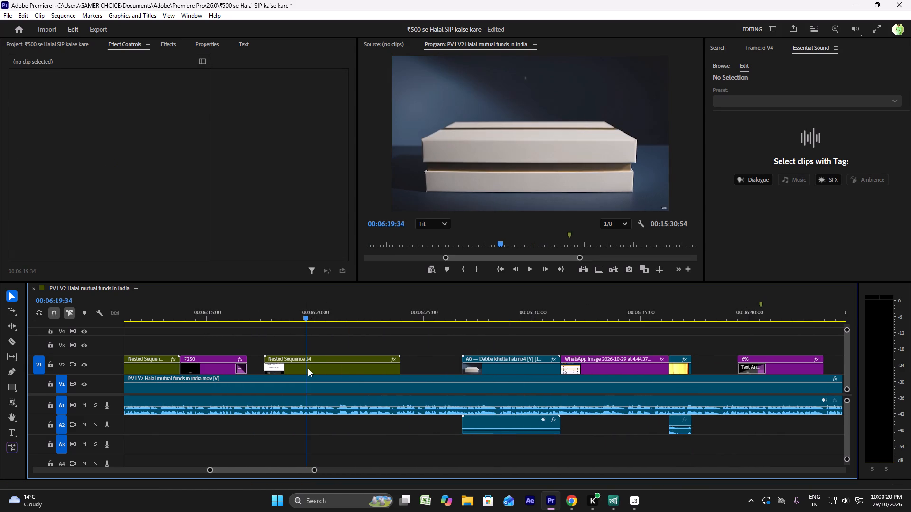
pyautogui.click(308, 368)
pyautogui.press('space')
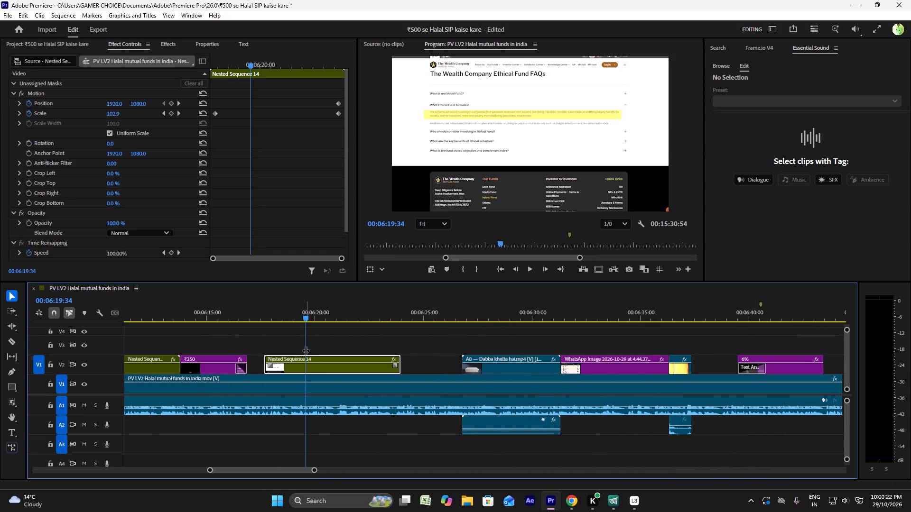
pyautogui.press('space')
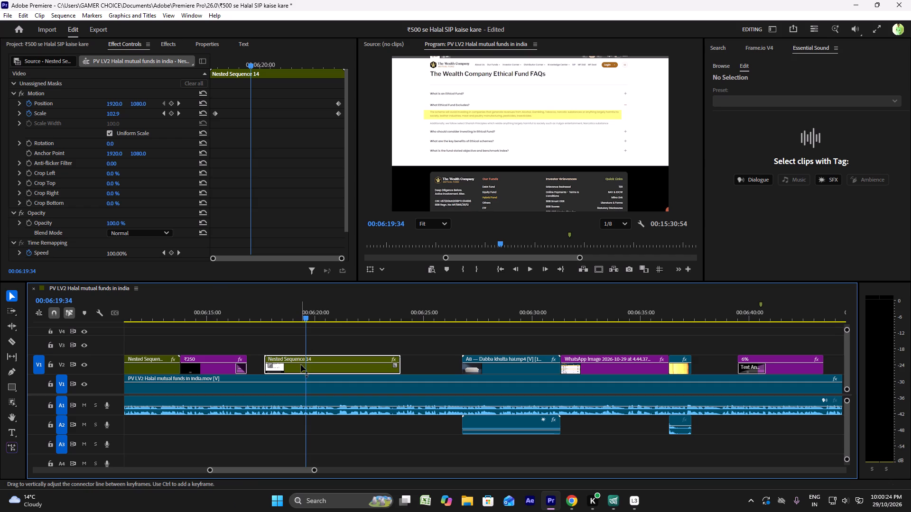
pyautogui.tripleClick(301, 365)
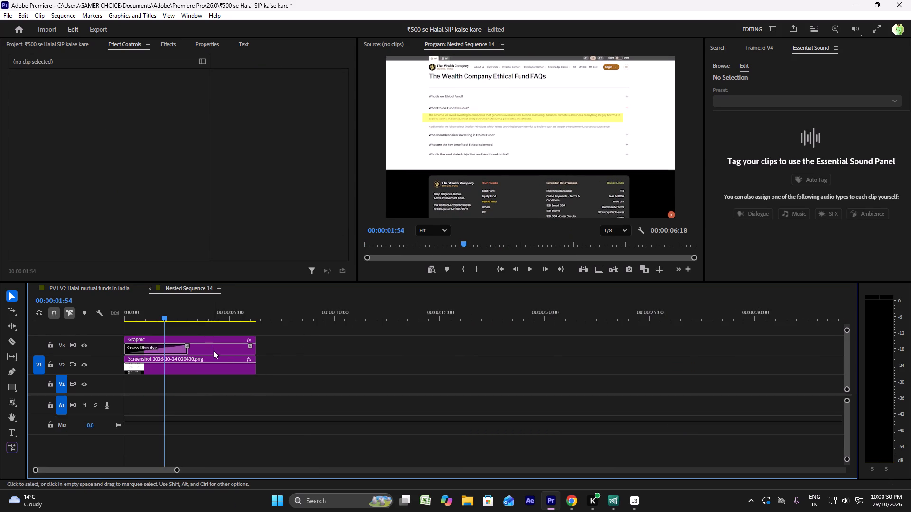
# Copy the yellow highlight graphic from the nested sequence and paste it on V3 near the start of the Nippon India screenshot.
pyautogui.click(214, 350)
pyautogui.click(219, 314)
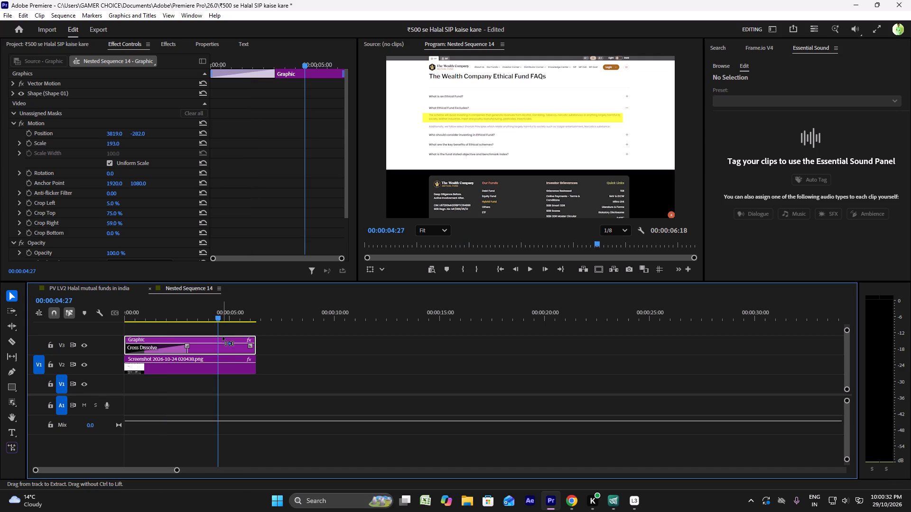
pyautogui.hotkey('ctrl', 'c')
pyautogui.click(72, 288)
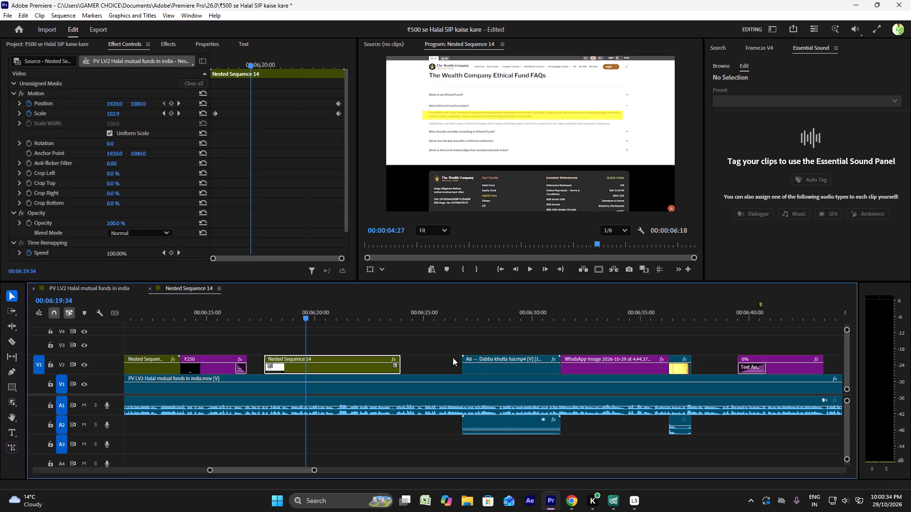
pyautogui.scroll(-13, 460, 358)
pyautogui.scroll(-13, 460, 360)
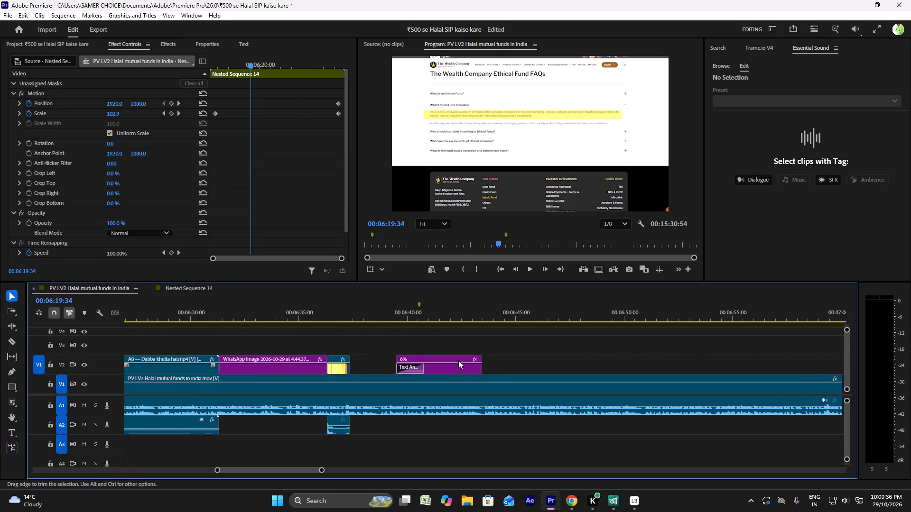
pyautogui.scroll(-5, 458, 360)
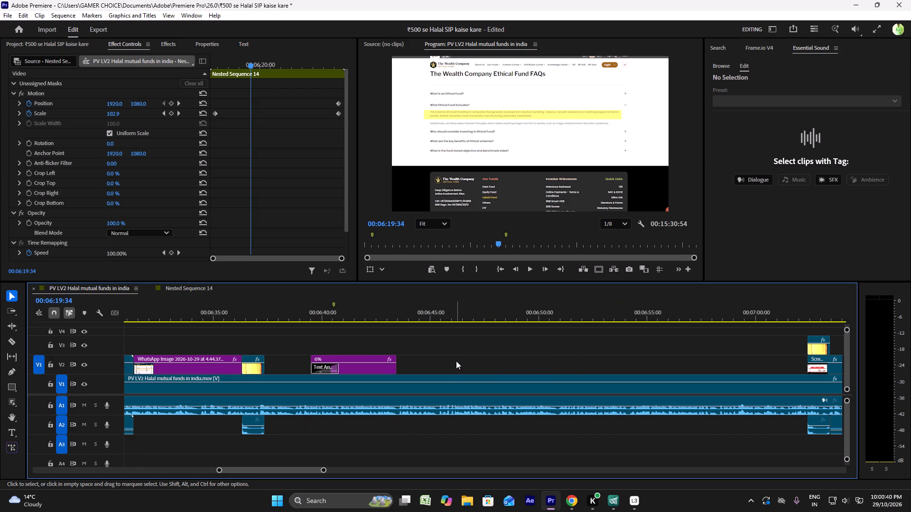
pyautogui.scroll(-15, 456, 361)
pyautogui.scroll(-7, 446, 359)
pyautogui.click(412, 353)
pyautogui.scroll(-18, 432, 352)
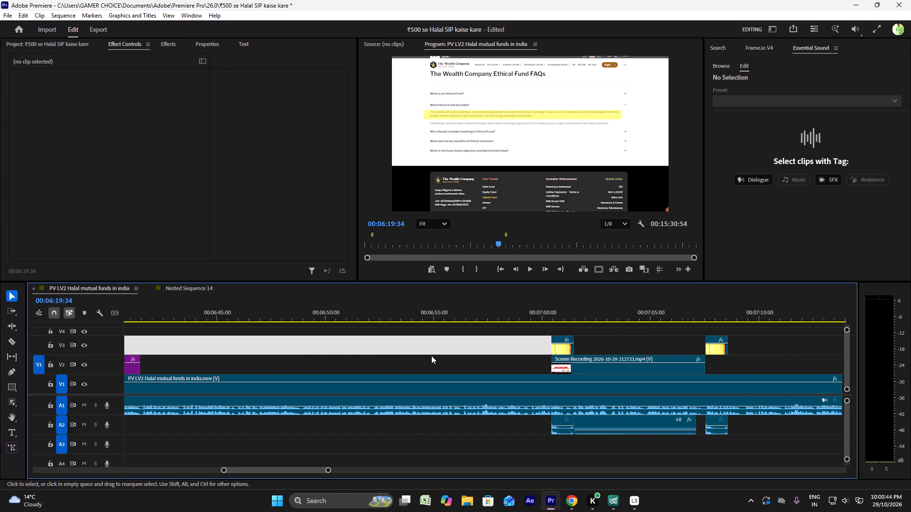
pyautogui.scroll(-20, 431, 356)
pyautogui.scroll(-20, 431, 356)
pyautogui.scroll(-3, 431, 356)
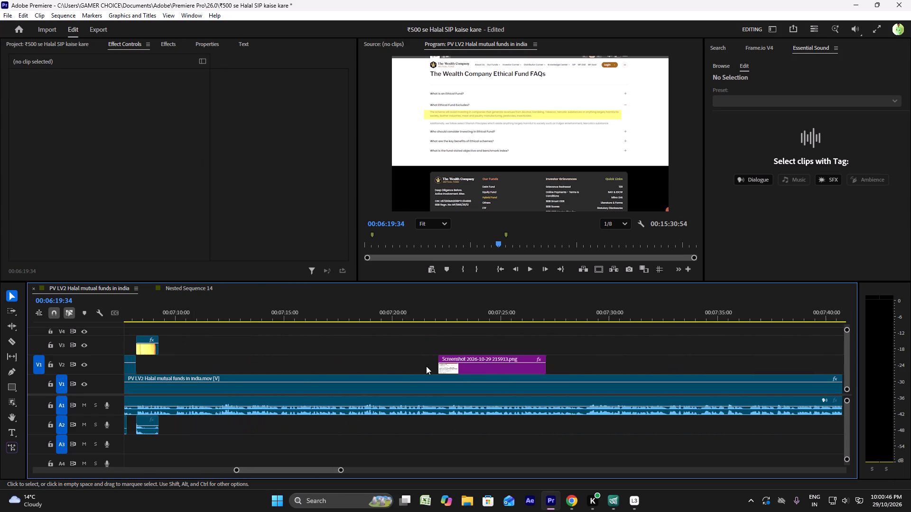
pyautogui.click(472, 312)
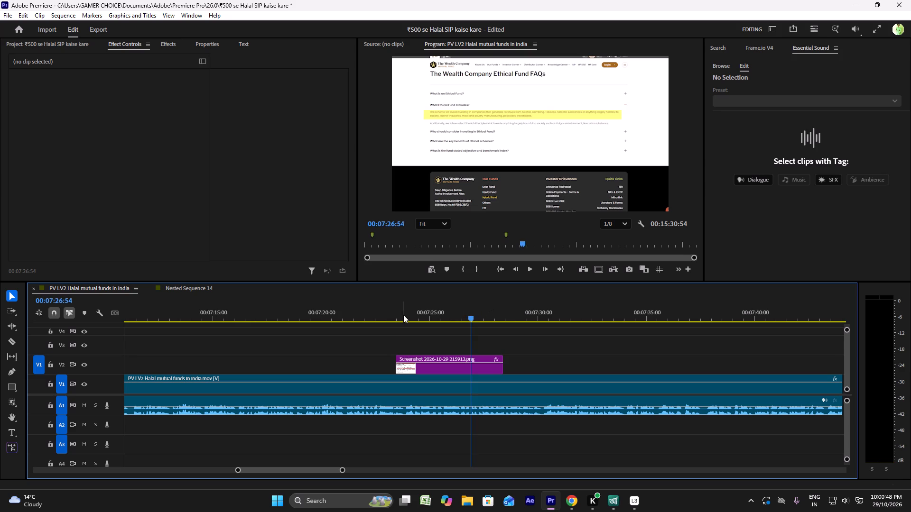
pyautogui.click(403, 315)
pyautogui.hotkey('ctrl', 'v')
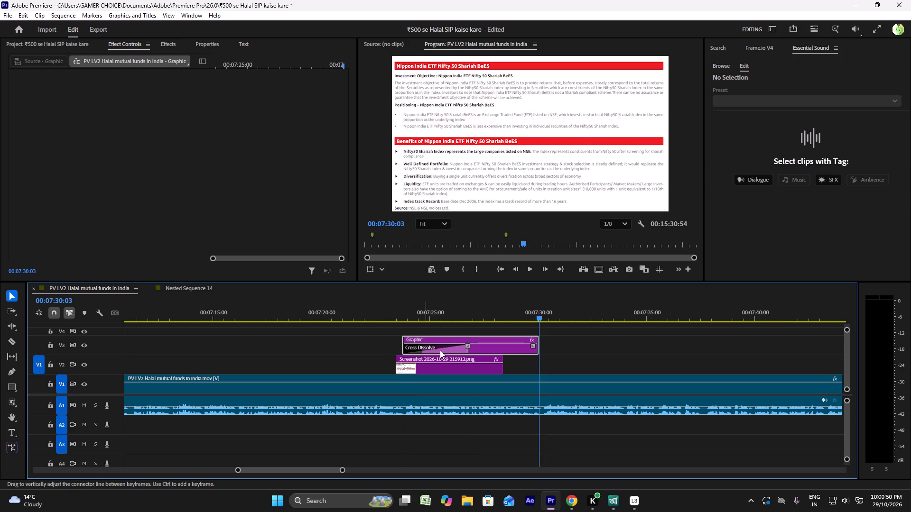
# Shorten the highlight graphic's Cross Dissolve, align its start with the screenshot clip below, and play from 00:07:22:58.
pyautogui.moveTo(465, 343); pyautogui.dragTo(444, 344)
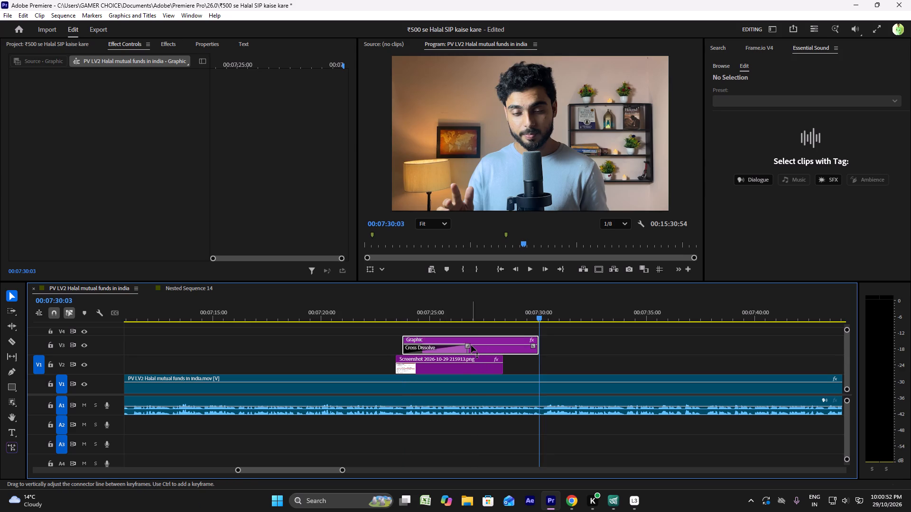
pyautogui.moveTo(468, 345); pyautogui.dragTo(431, 345)
pyautogui.moveTo(449, 347); pyautogui.dragTo(450, 328)
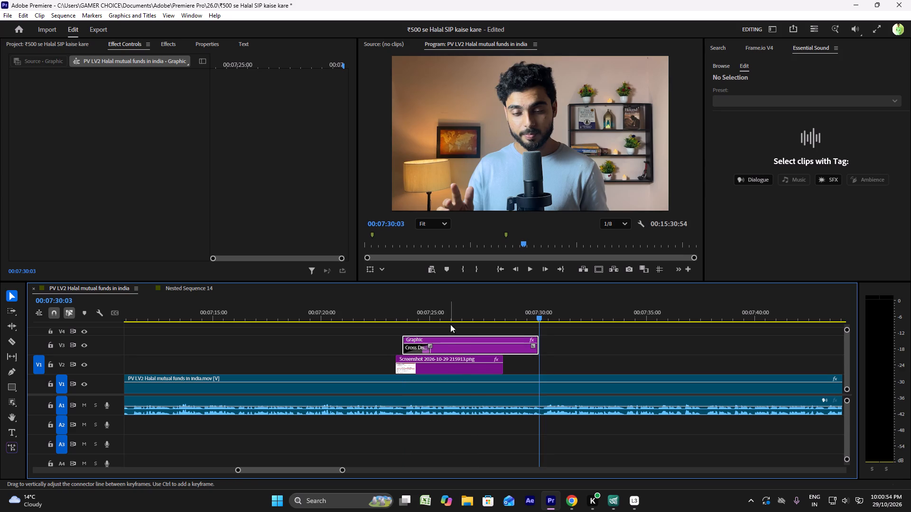
pyautogui.moveTo(459, 351); pyautogui.dragTo(450, 350)
pyautogui.click(386, 318)
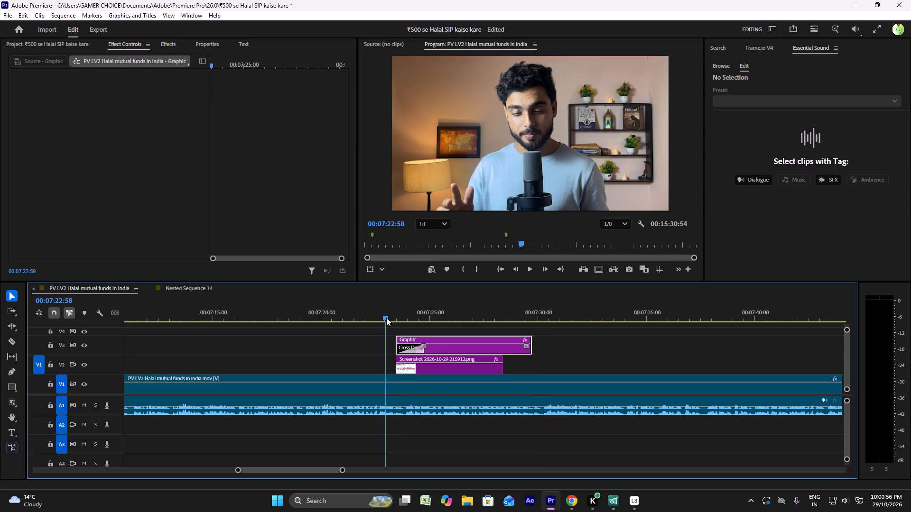
pyautogui.press('space')
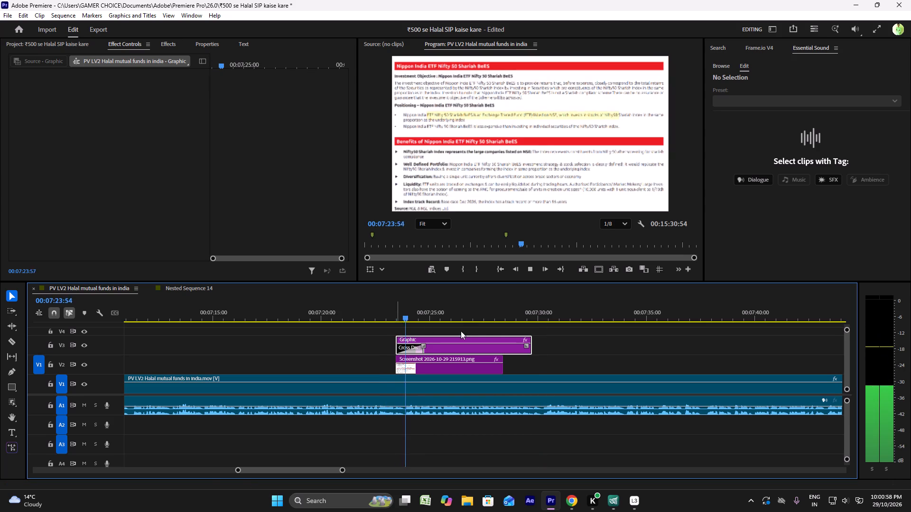
# Extend the Nippon India screenshot on V2 and the highlight graphic on V3 to end together just after 00:07:30, about 00:00:06:47 long.
pyautogui.moveTo(535, 343); pyautogui.dragTo(523, 343)
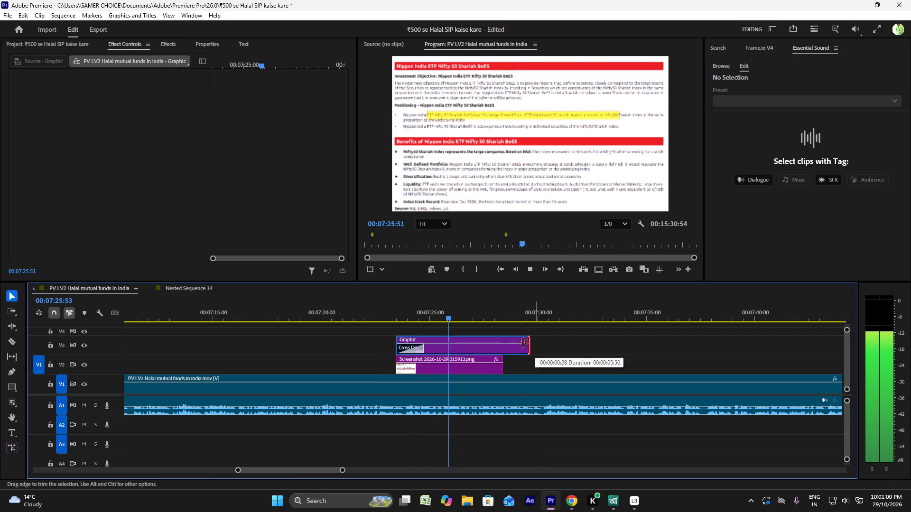
pyautogui.moveTo(523, 343); pyautogui.dragTo(520, 343)
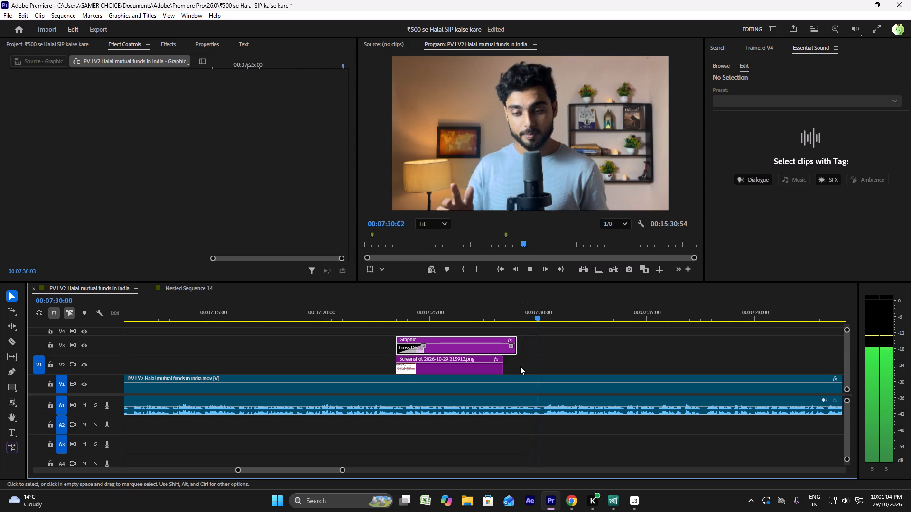
pyautogui.press('space')
pyautogui.moveTo(509, 365); pyautogui.dragTo(535, 359)
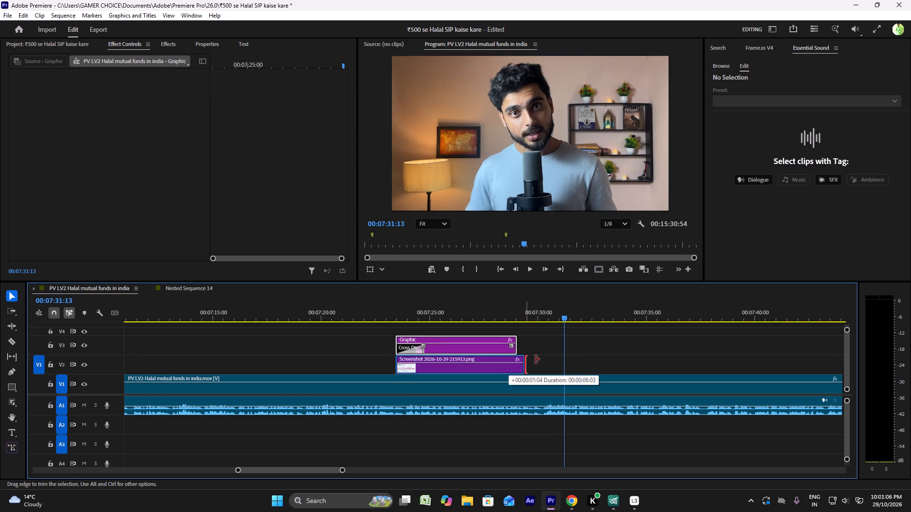
pyautogui.moveTo(535, 359); pyautogui.dragTo(547, 357)
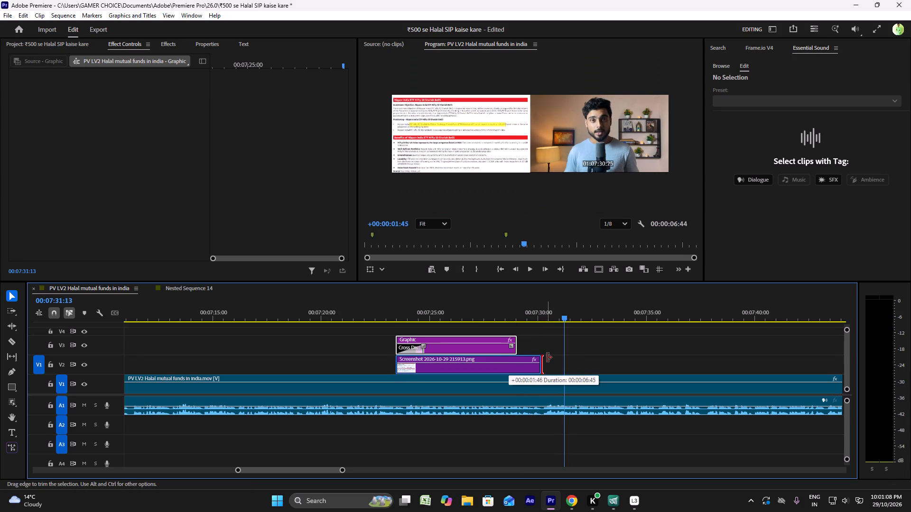
pyautogui.moveTo(547, 357); pyautogui.dragTo(548, 357)
pyautogui.moveTo(522, 344); pyautogui.dragTo(548, 344)
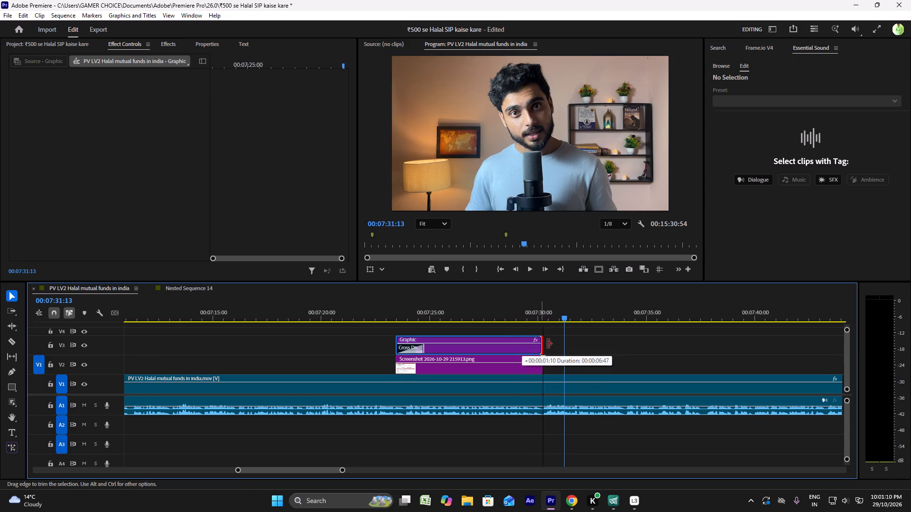
pyautogui.moveTo(548, 344); pyautogui.dragTo(549, 343)
# Shorten the highlight graphic's opening Cross Dissolve further and play the section from just before the screenshot.
pyautogui.click(407, 316)
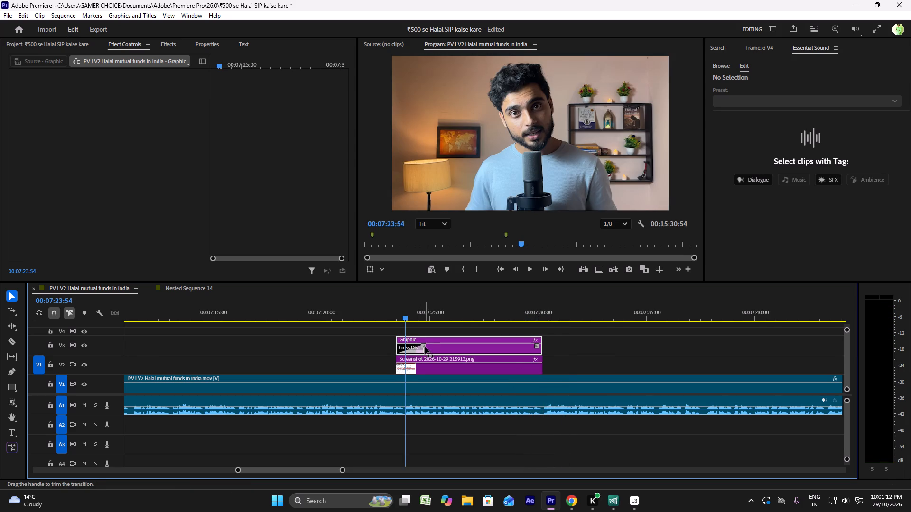
pyautogui.moveTo(425, 347); pyautogui.dragTo(411, 345)
pyautogui.click(399, 320)
pyautogui.click(389, 311)
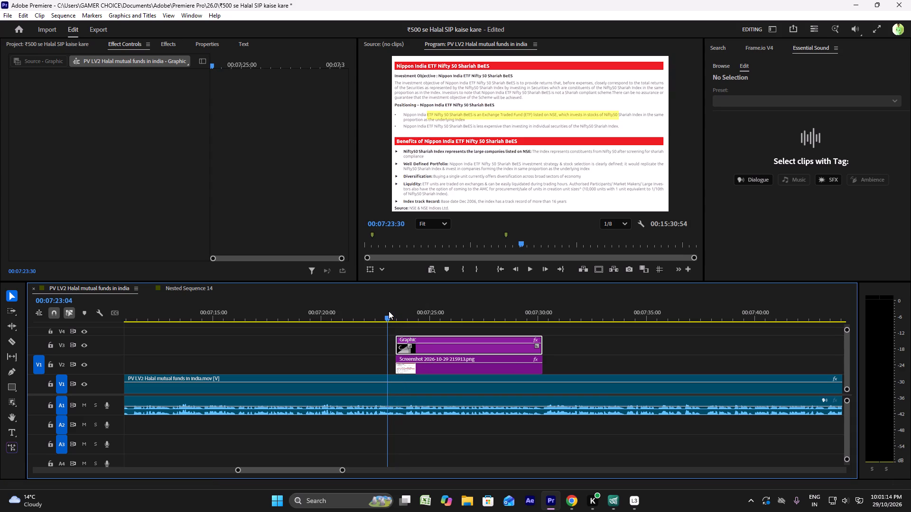
pyautogui.press('space')
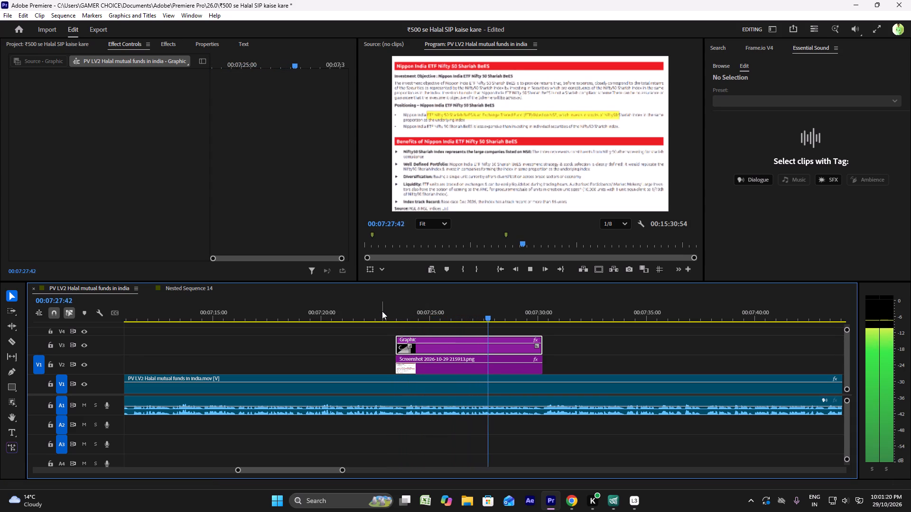
# Set the program playback resolution to Full.
pyautogui.click(616, 225)
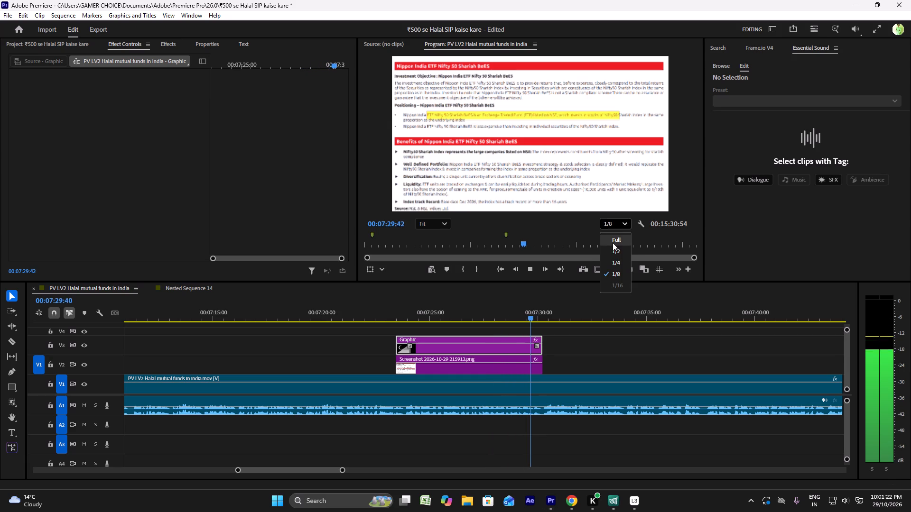
pyautogui.click(613, 243)
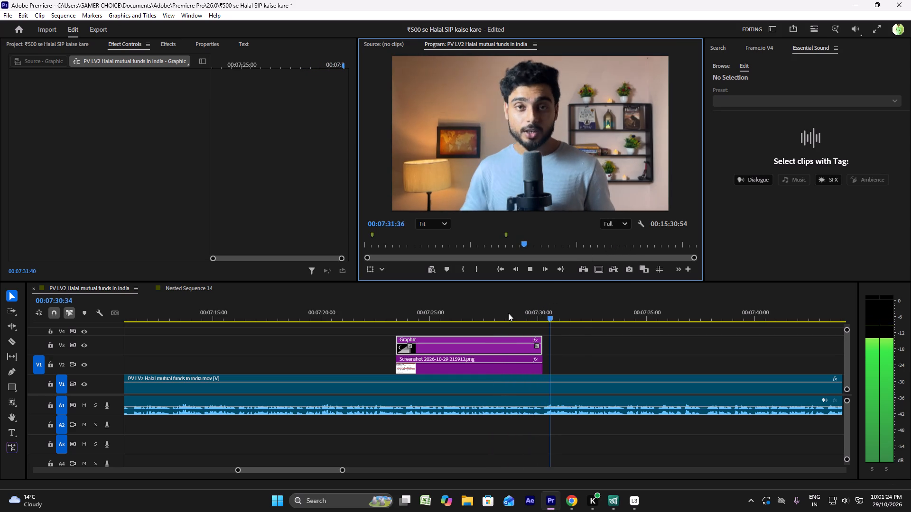
# Stop playback, go to 00:07:28:22, set the highlight graphic's Motion scale to 213 and turn off its uniform scaling.
pyautogui.press('space')
pyautogui.click(504, 314)
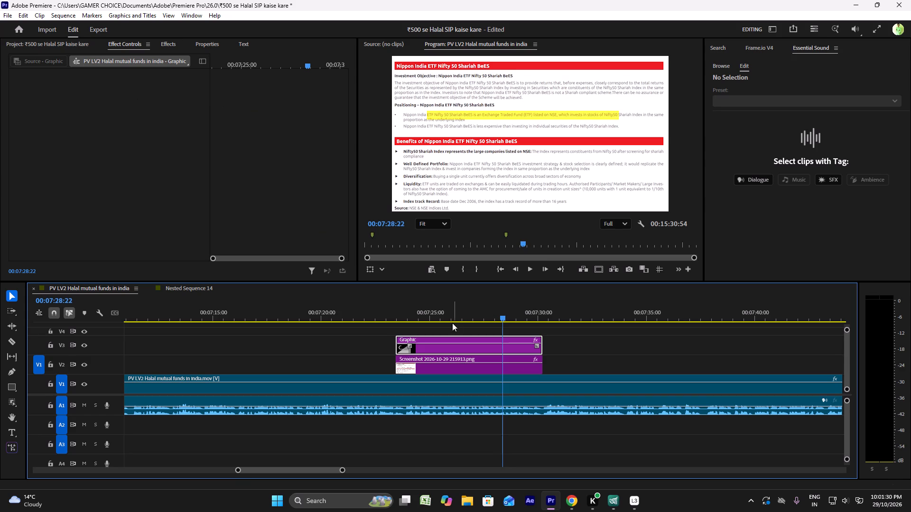
pyautogui.click(67, 44)
pyautogui.click(122, 43)
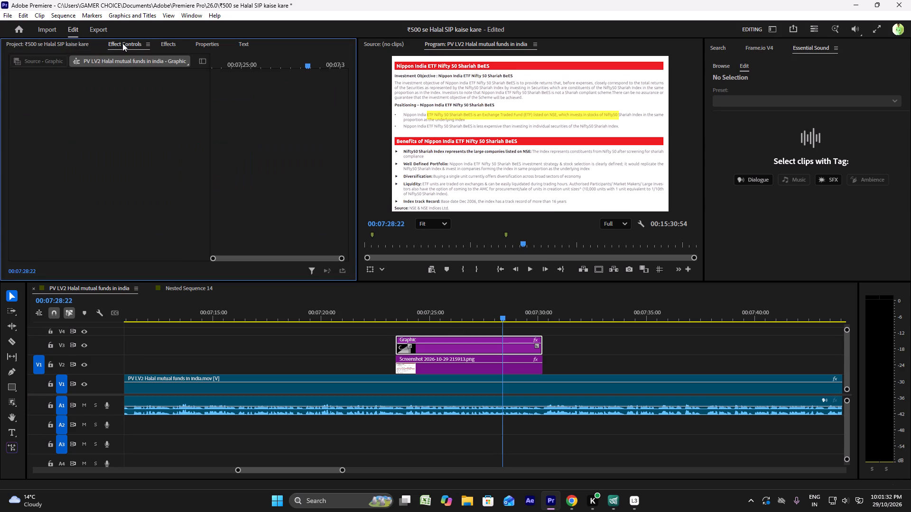
pyautogui.click(48, 60)
pyautogui.click(84, 58)
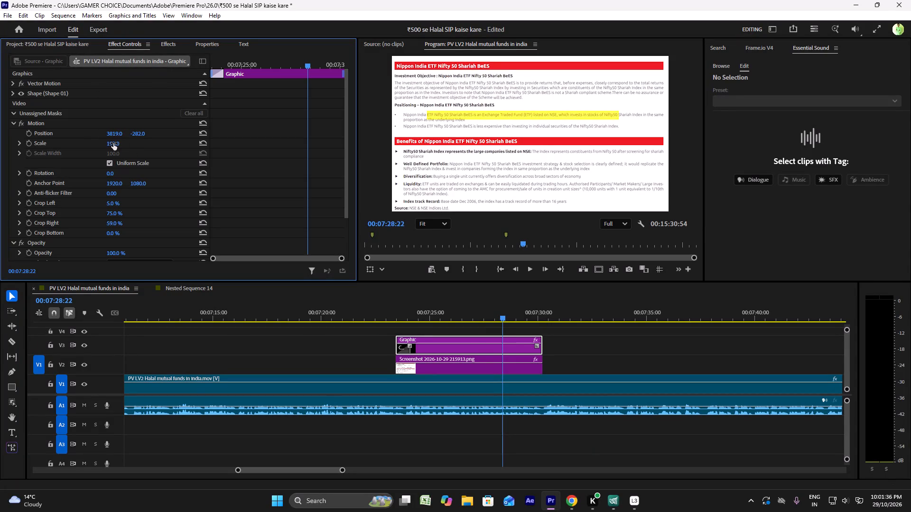
pyautogui.moveTo(113, 143); pyautogui.dragTo(121, 143)
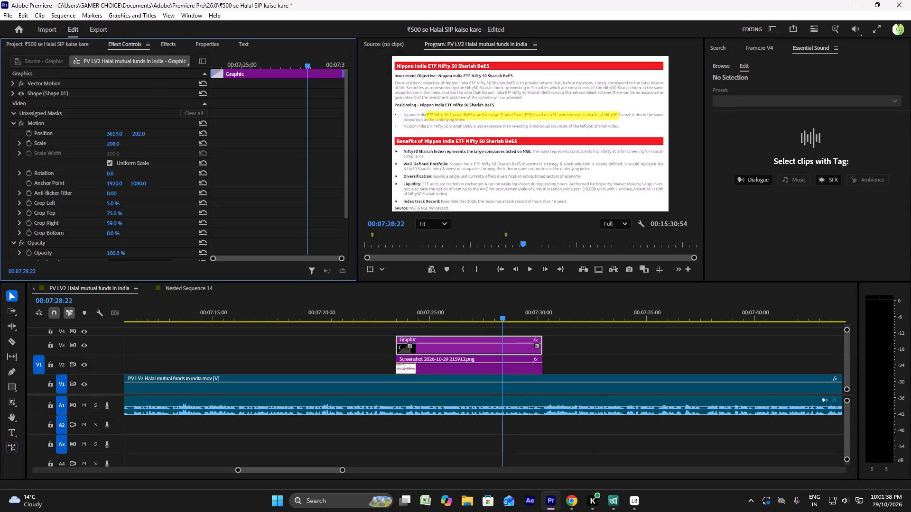
pyautogui.moveTo(121, 143); pyautogui.dragTo(123, 143)
pyautogui.click(111, 160)
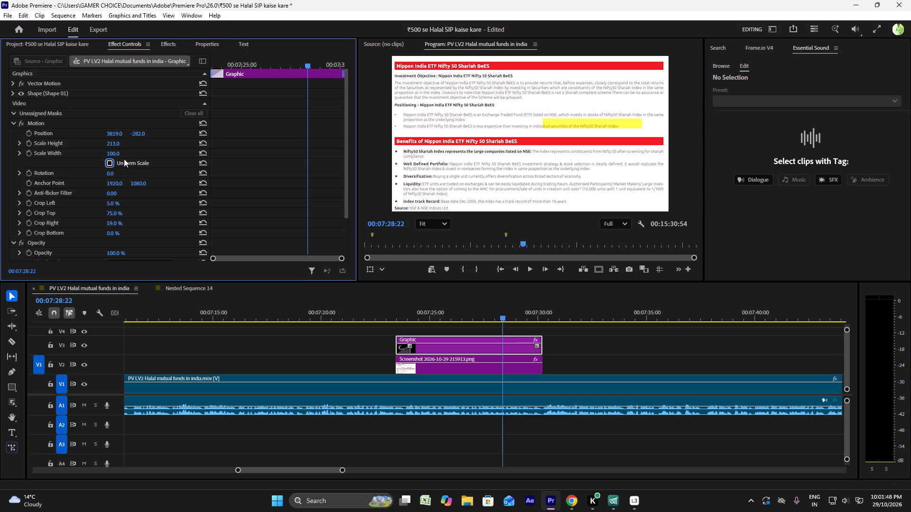
# Move the highlight graphic to Motion position 3274, -681, over the "not a Shariah compliant scheme" line of the Investment Objective paragraph.
pyautogui.moveTo(116, 134); pyautogui.dragTo(96, 133)
pyautogui.moveTo(96, 133); pyautogui.dragTo(35, 139)
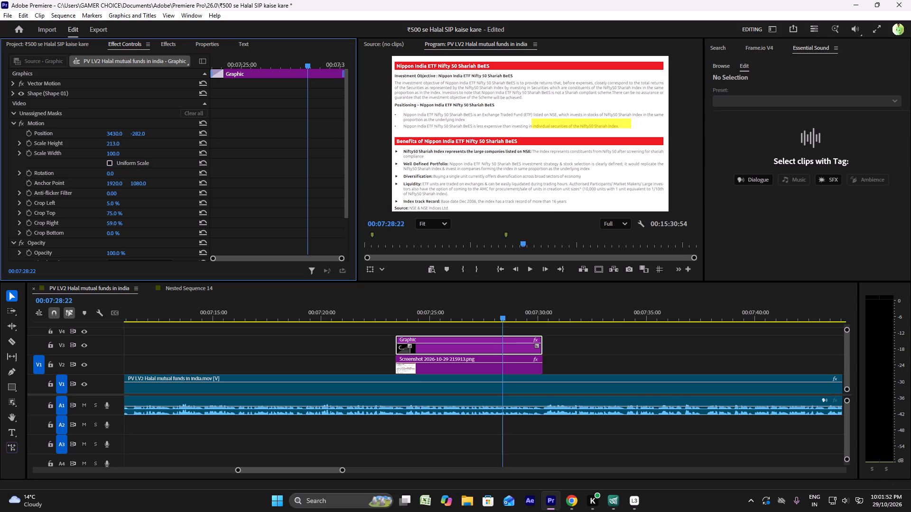
pyautogui.moveTo(35, 139); pyautogui.dragTo(89, 134)
pyautogui.moveTo(139, 130); pyautogui.dragTo(154, 132)
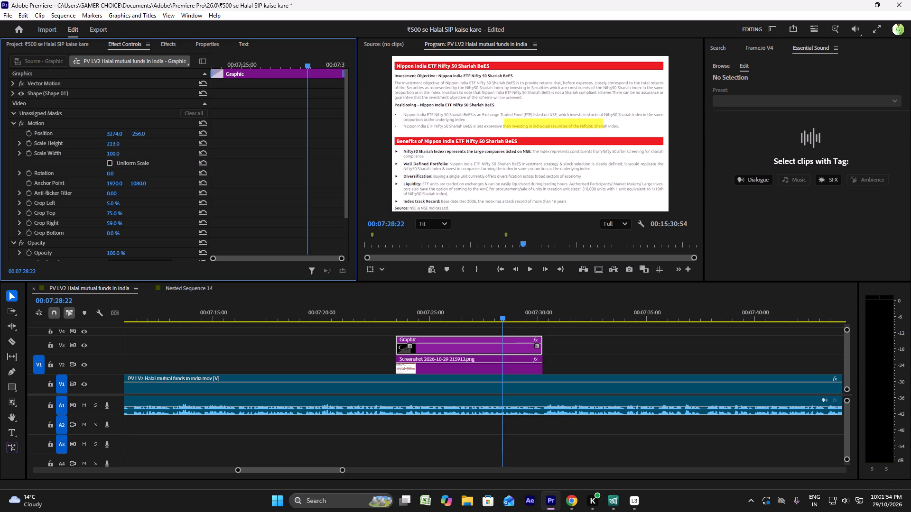
pyautogui.moveTo(154, 132); pyautogui.dragTo(219, 133)
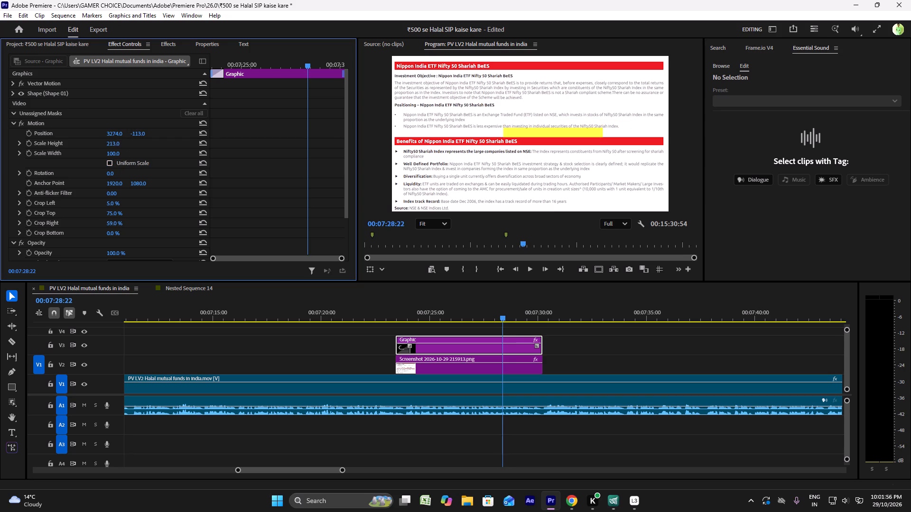
pyautogui.moveTo(219, 133); pyautogui.dragTo(82, 123)
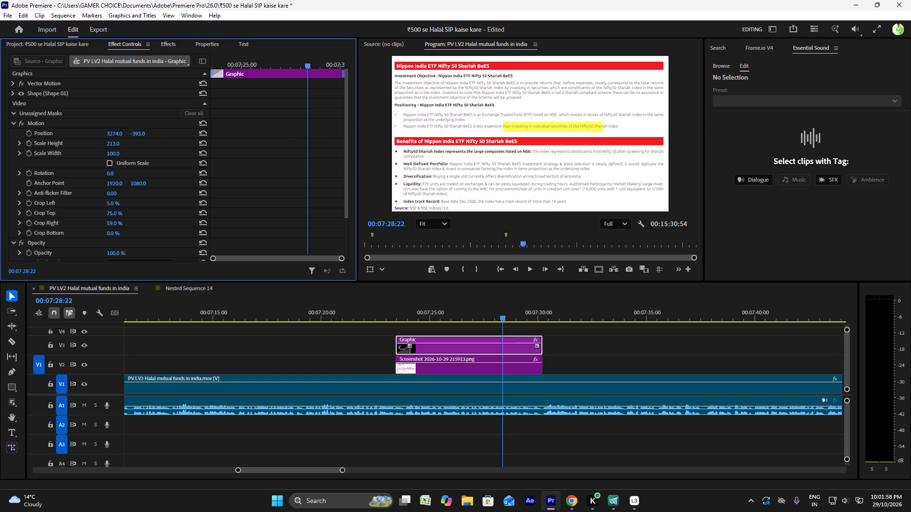
pyautogui.moveTo(82, 123); pyautogui.dragTo(120, 132)
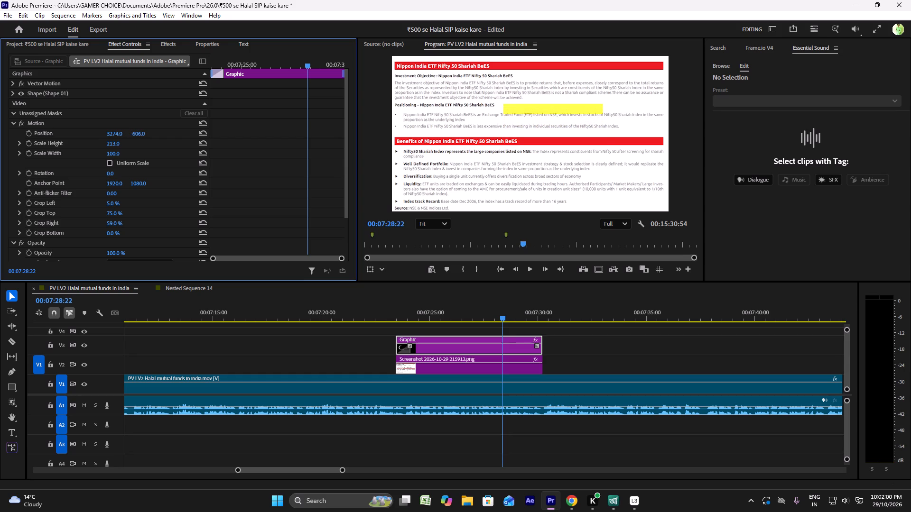
pyautogui.moveTo(120, 132); pyautogui.dragTo(64, 144)
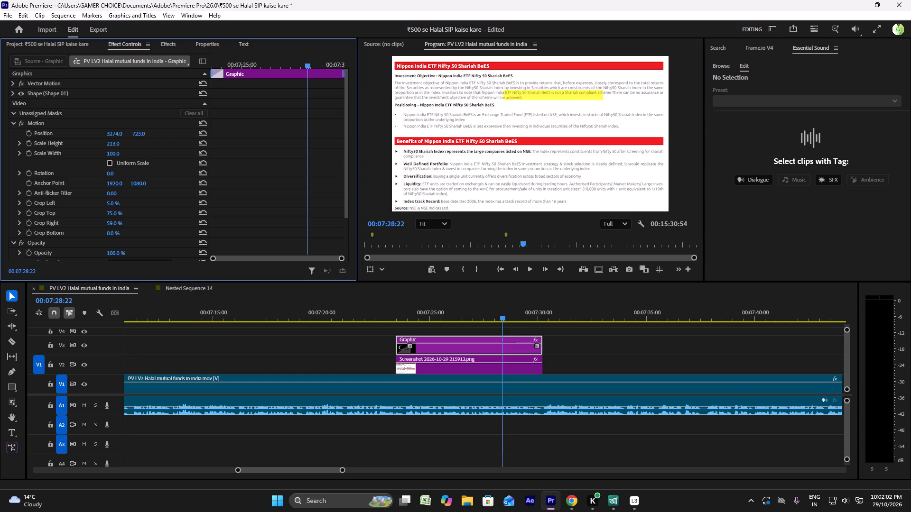
pyautogui.moveTo(64, 144); pyautogui.dragTo(63, 145)
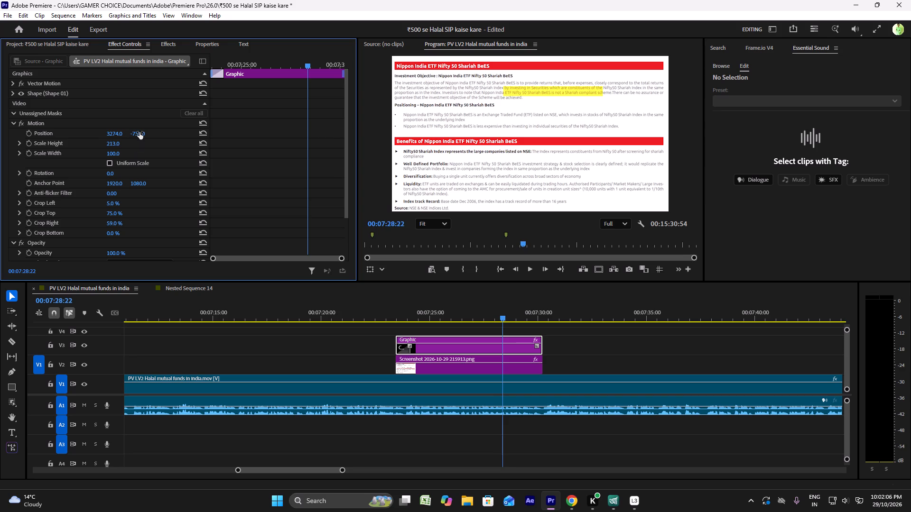
pyautogui.moveTo(139, 132); pyautogui.dragTo(163, 135)
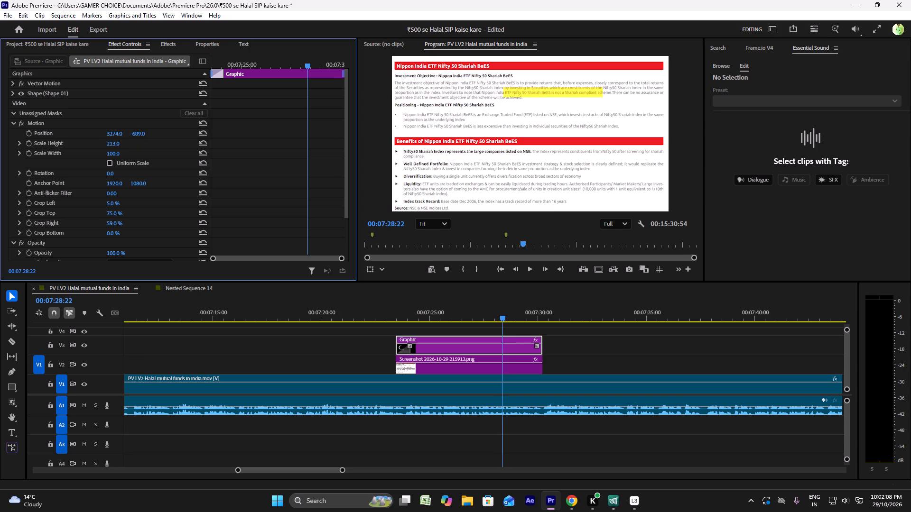
pyautogui.moveTo(163, 135); pyautogui.dragTo(168, 137)
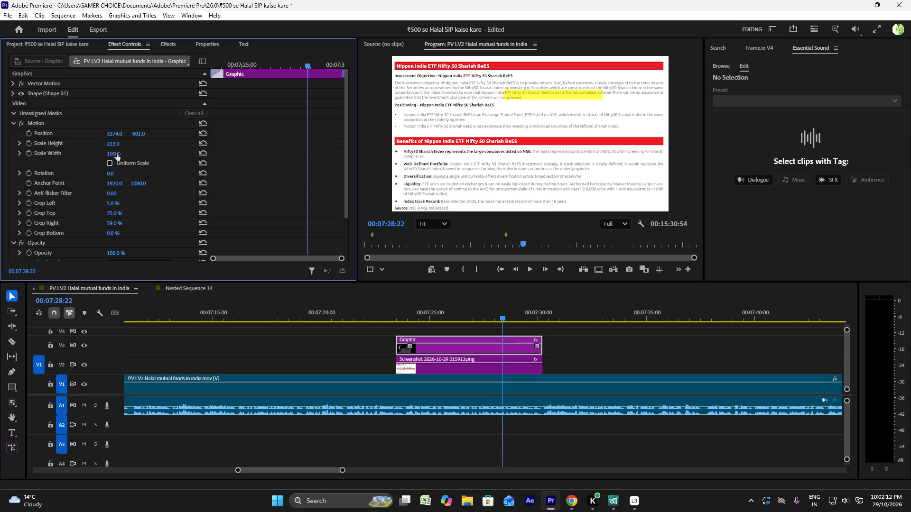
# Widen the highlight graphic by setting its Motion scale width to 194.
pyautogui.moveTo(117, 154); pyautogui.dragTo(154, 153)
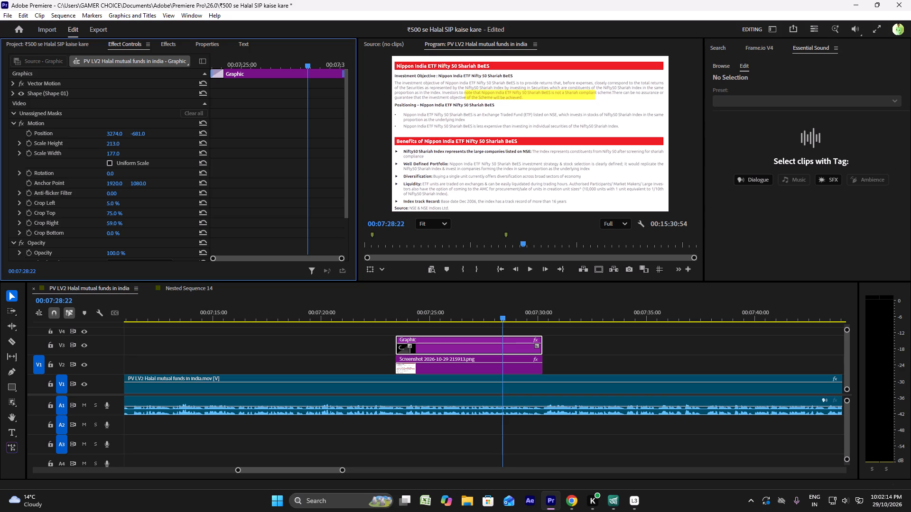
pyautogui.moveTo(154, 153); pyautogui.dragTo(158, 153)
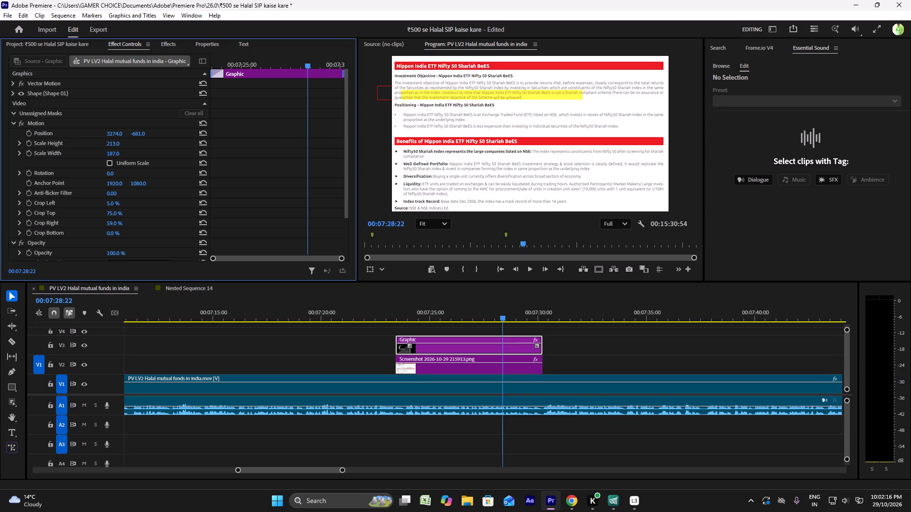
pyautogui.moveTo(158, 153); pyautogui.dragTo(161, 153)
# Set the highlight shape's own X position to 2477, X anchor point to 1739 and scale to 104%.
pyautogui.click(208, 43)
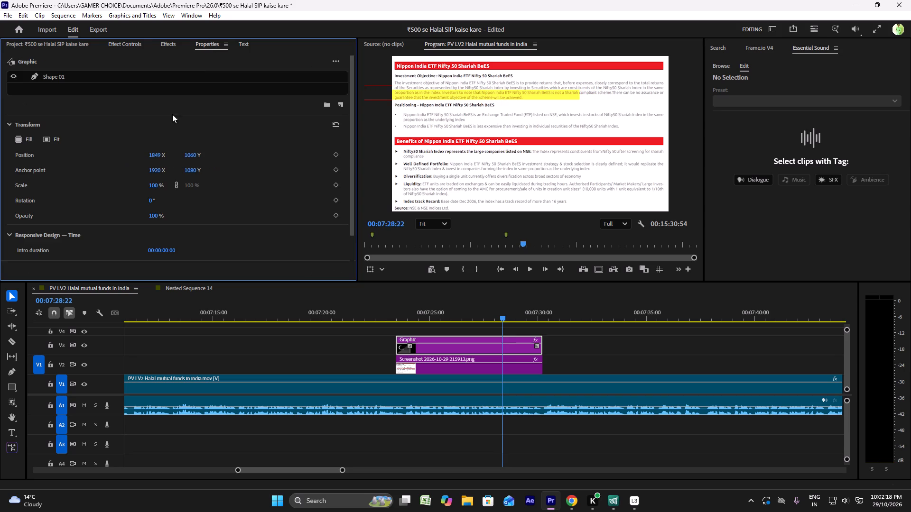
pyautogui.moveTo(157, 186); pyautogui.dragTo(139, 186)
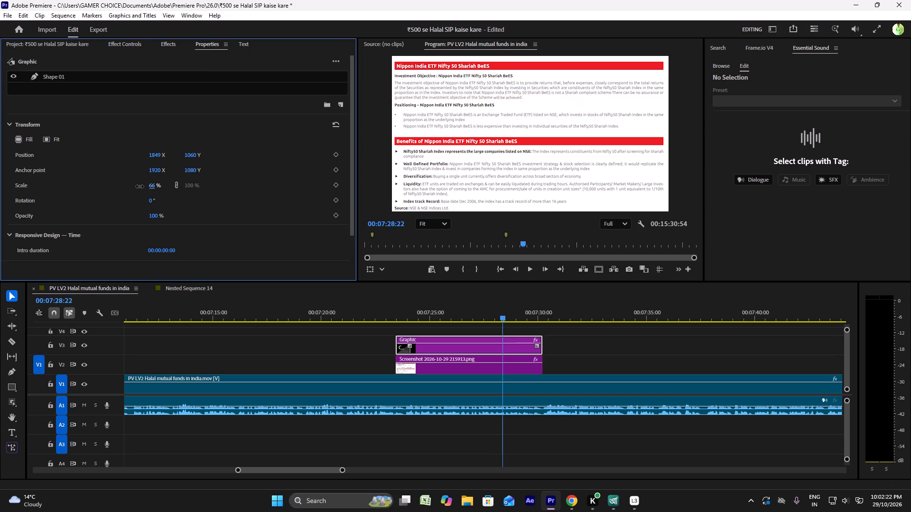
pyautogui.moveTo(139, 186); pyautogui.dragTo(187, 188)
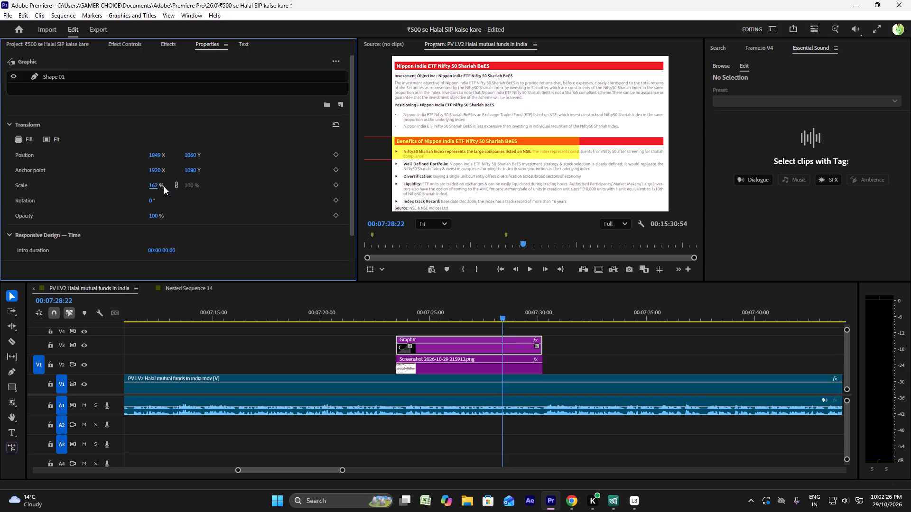
pyautogui.moveTo(159, 155); pyautogui.dragTo(249, 155)
pyautogui.moveTo(249, 155); pyautogui.dragTo(363, 158)
pyautogui.moveTo(363, 158); pyautogui.dragTo(373, 158)
pyautogui.moveTo(151, 156); pyautogui.dragTo(242, 156)
pyautogui.moveTo(159, 172); pyautogui.dragTo(120, 175)
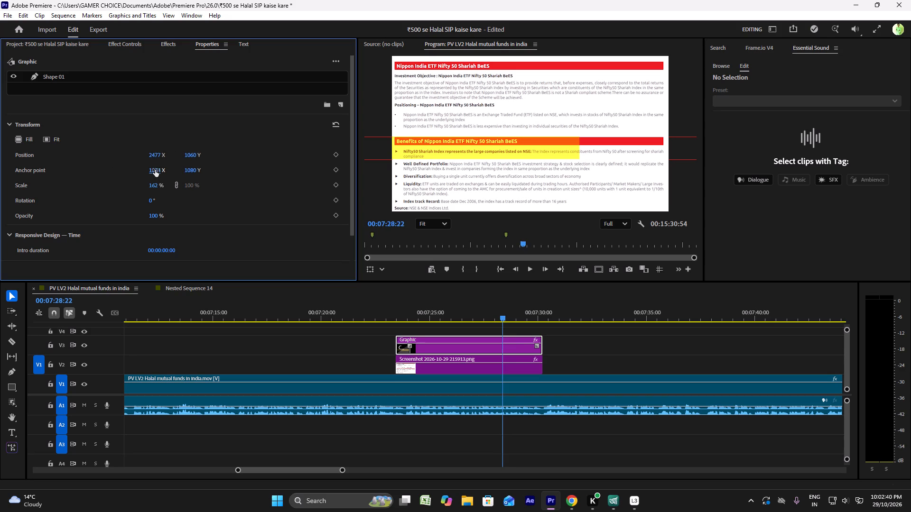
pyautogui.moveTo(156, 172); pyautogui.dragTo(113, 175)
pyautogui.moveTo(158, 186); pyautogui.dragTo(147, 186)
pyautogui.moveTo(147, 186); pyautogui.dragTo(130, 187)
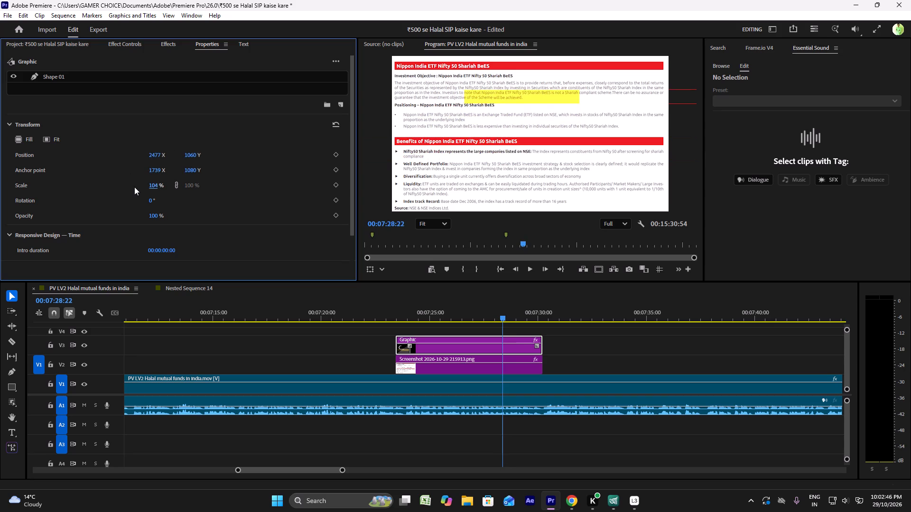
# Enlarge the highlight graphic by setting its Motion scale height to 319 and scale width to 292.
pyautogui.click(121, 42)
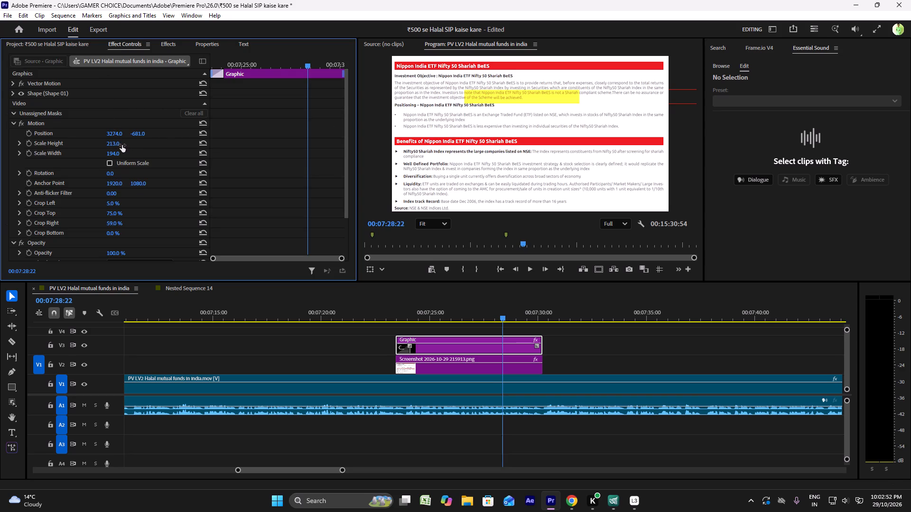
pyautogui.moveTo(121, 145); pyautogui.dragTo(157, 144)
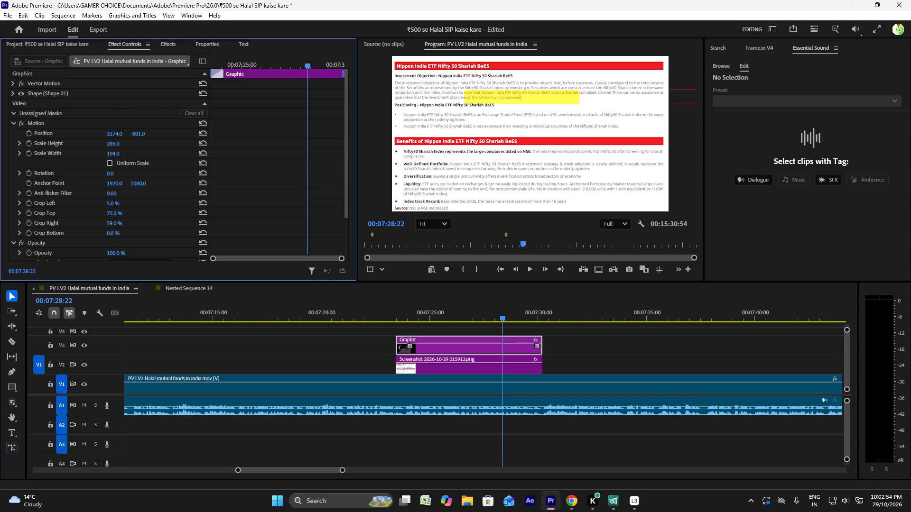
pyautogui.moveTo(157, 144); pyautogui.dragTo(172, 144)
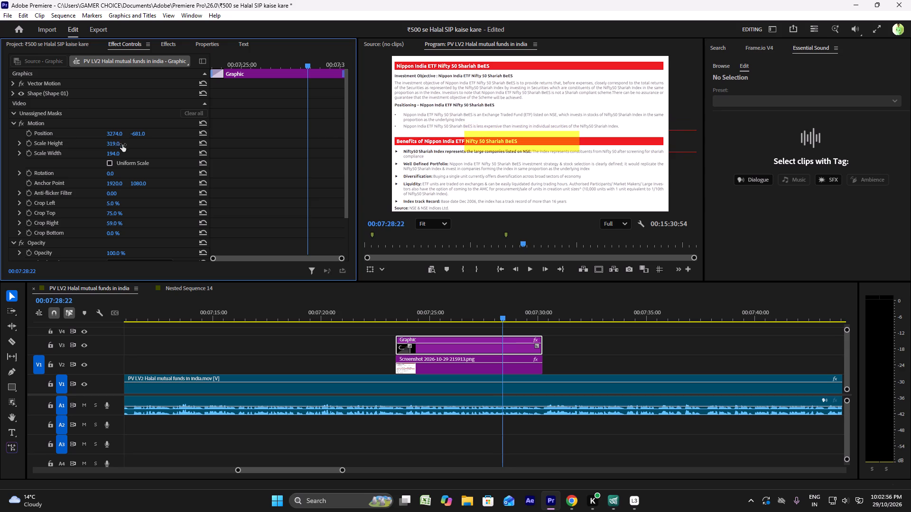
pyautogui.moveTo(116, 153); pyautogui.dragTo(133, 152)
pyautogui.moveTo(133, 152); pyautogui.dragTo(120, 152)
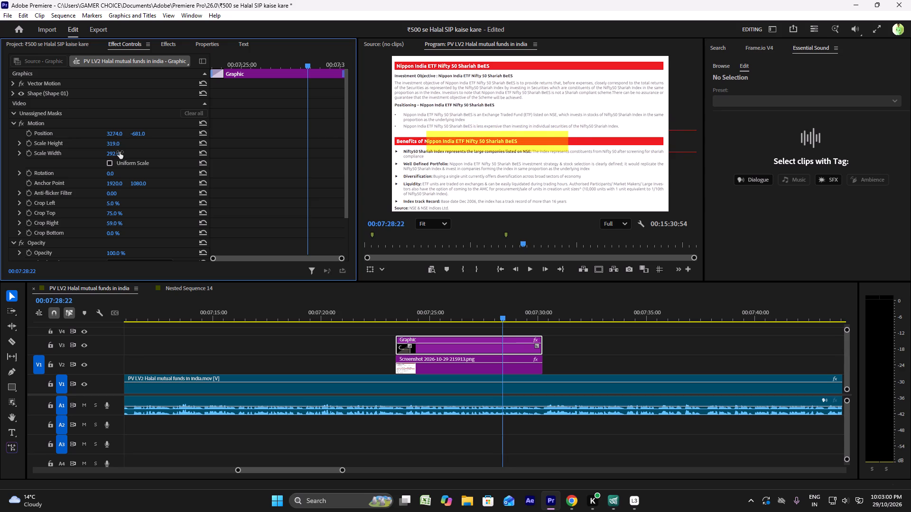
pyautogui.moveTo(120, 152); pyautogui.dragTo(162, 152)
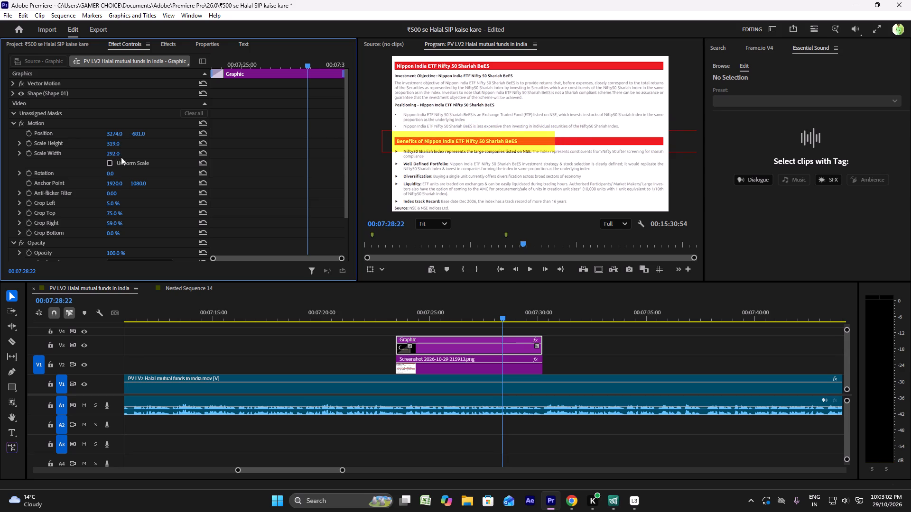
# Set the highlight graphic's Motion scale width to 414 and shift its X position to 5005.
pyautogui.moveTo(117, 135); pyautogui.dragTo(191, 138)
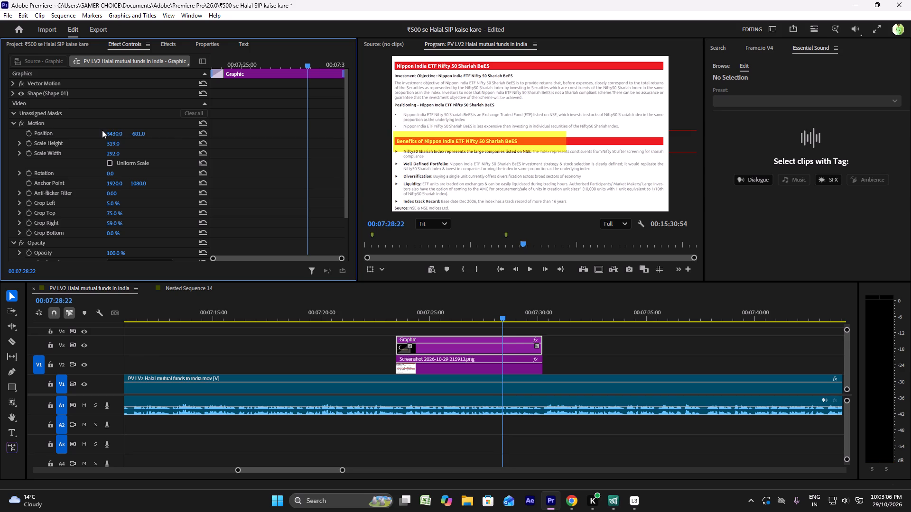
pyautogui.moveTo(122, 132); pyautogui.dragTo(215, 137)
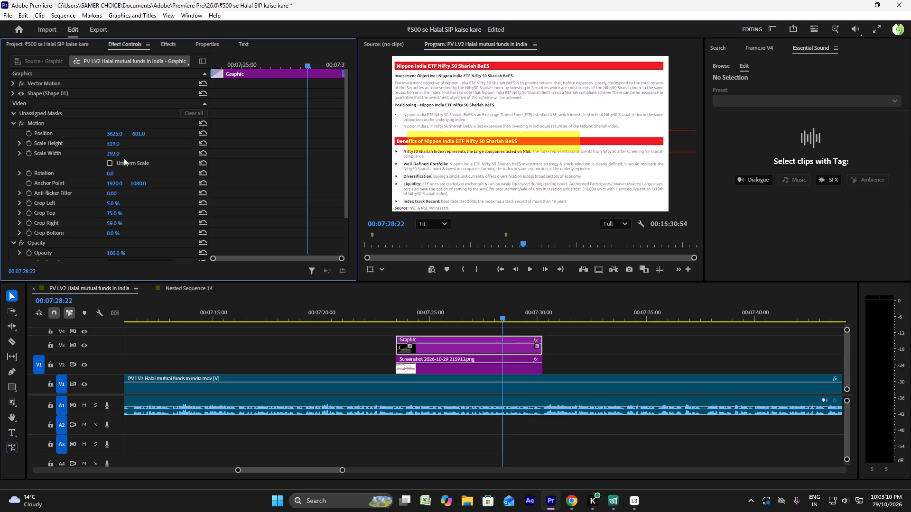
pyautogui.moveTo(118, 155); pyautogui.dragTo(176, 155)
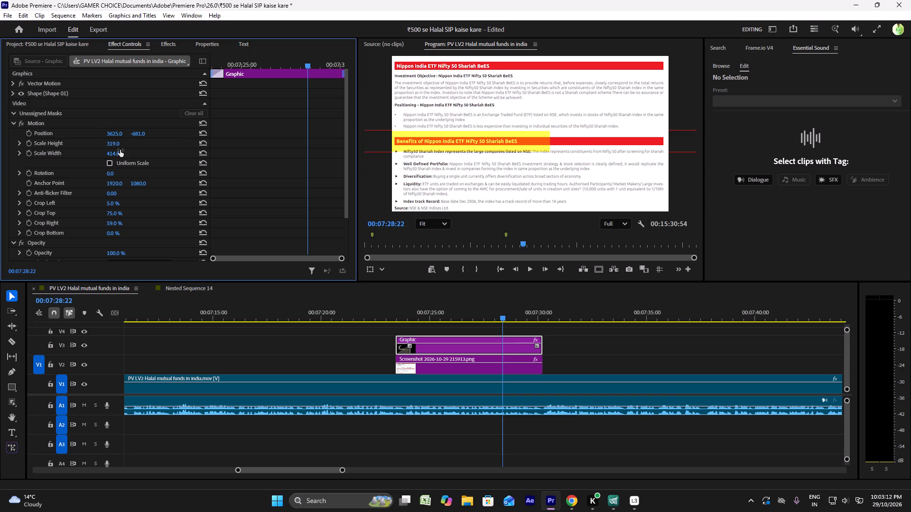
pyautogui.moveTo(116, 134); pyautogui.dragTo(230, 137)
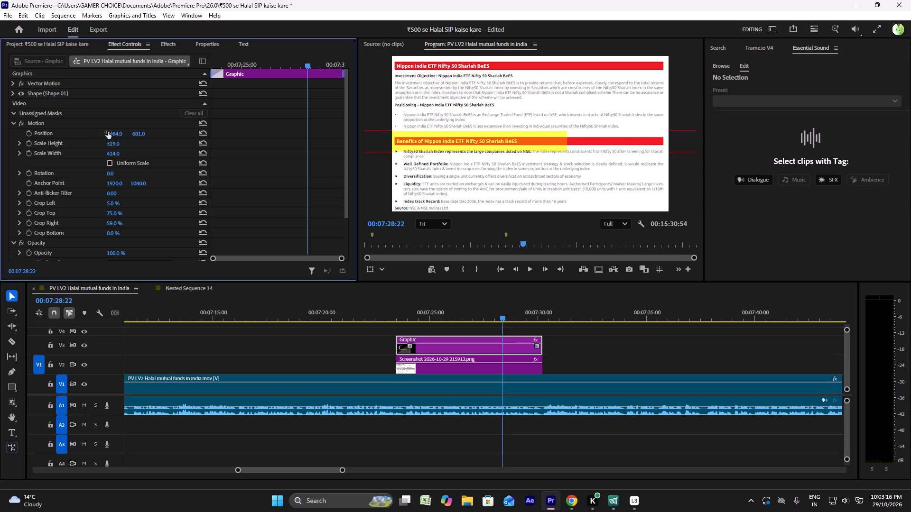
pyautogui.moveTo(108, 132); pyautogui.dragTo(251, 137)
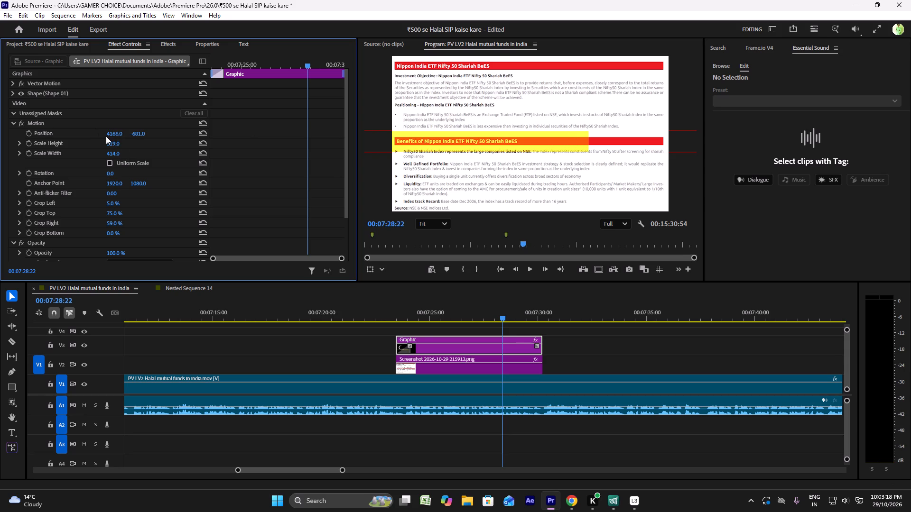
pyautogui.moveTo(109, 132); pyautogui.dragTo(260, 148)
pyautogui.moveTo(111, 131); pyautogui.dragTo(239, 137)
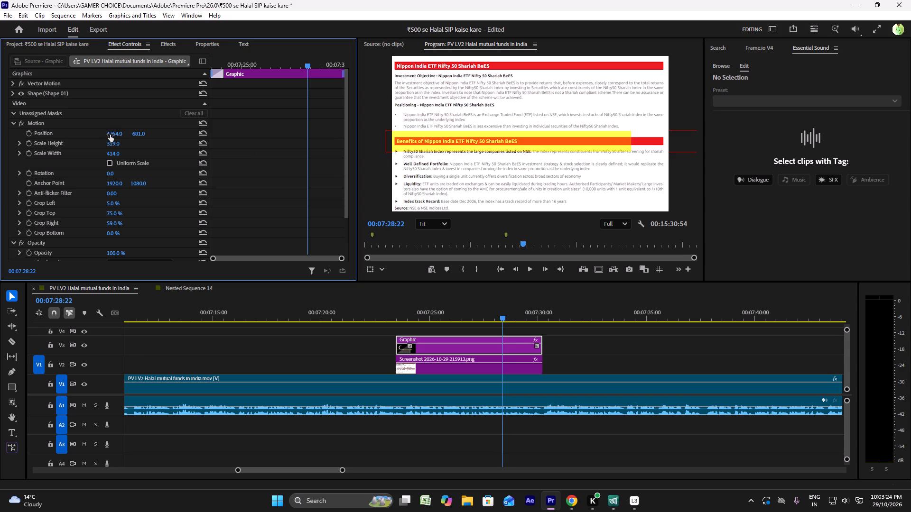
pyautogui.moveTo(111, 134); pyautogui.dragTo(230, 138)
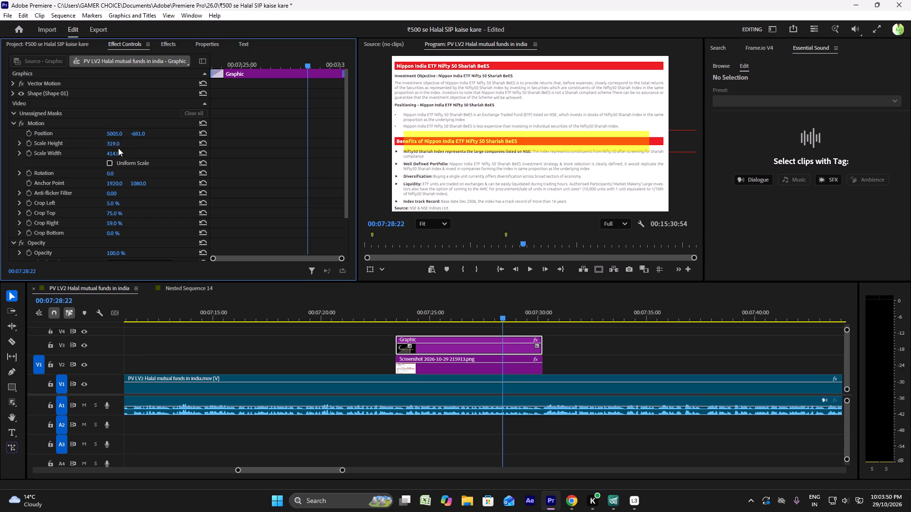
# Reduce the highlight graphic's Motion scale height to 249.
pyautogui.moveTo(117, 144); pyautogui.dragTo(149, 145)
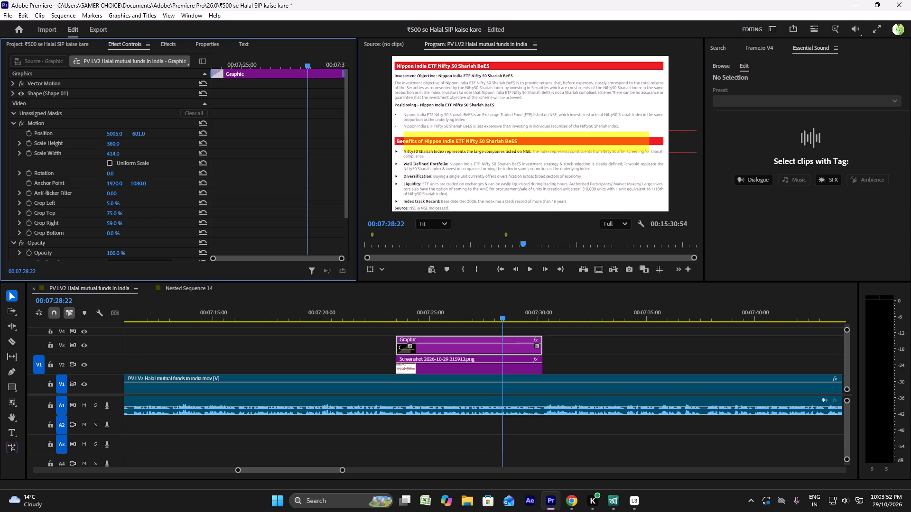
pyautogui.moveTo(149, 145); pyautogui.dragTo(159, 146)
pyautogui.moveTo(120, 142); pyautogui.dragTo(96, 141)
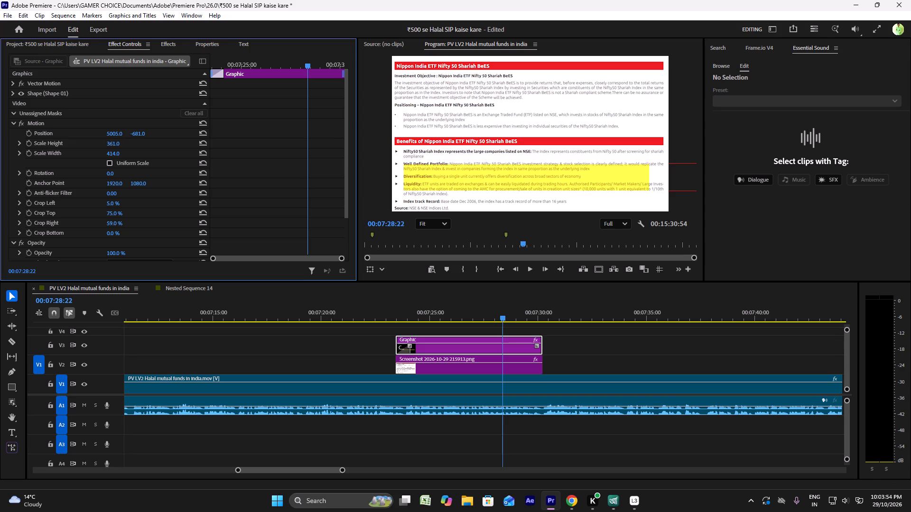
pyautogui.moveTo(96, 141); pyautogui.dragTo(35, 137)
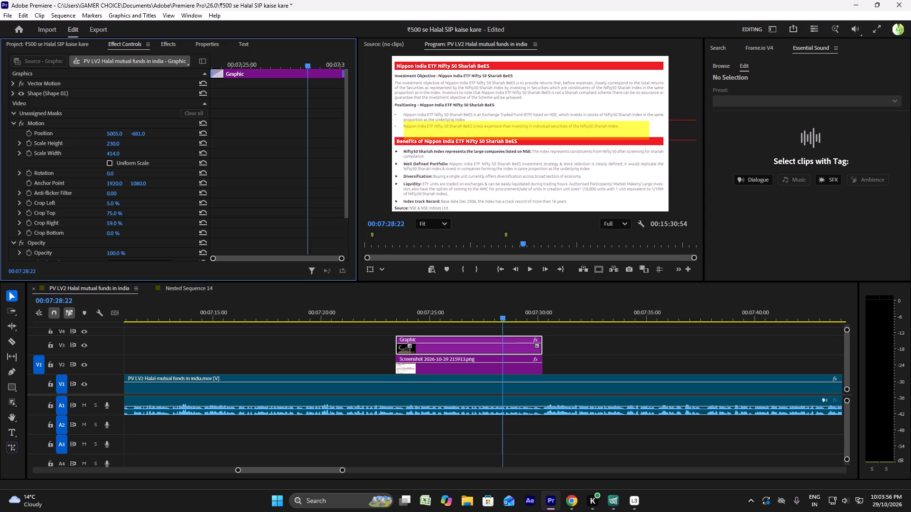
pyautogui.moveTo(35, 137); pyautogui.dragTo(34, 136)
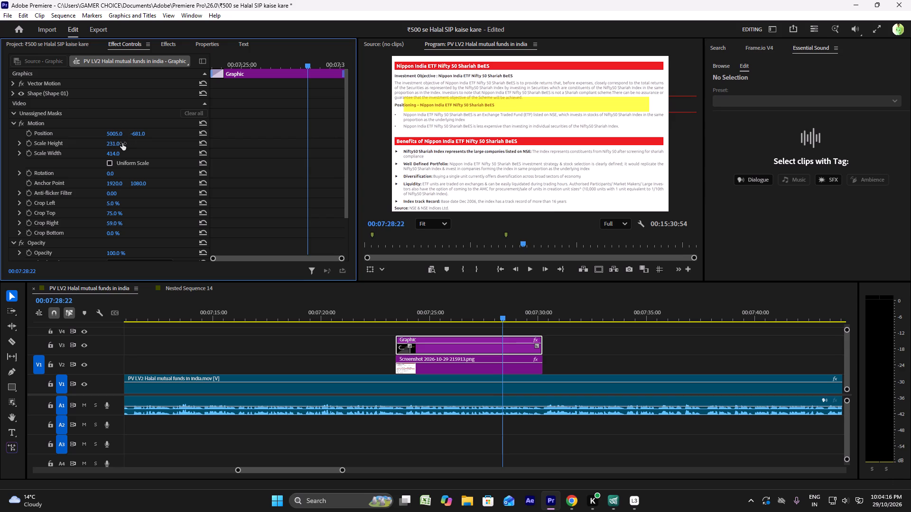
pyautogui.moveTo(122, 143); pyautogui.dragTo(131, 143)
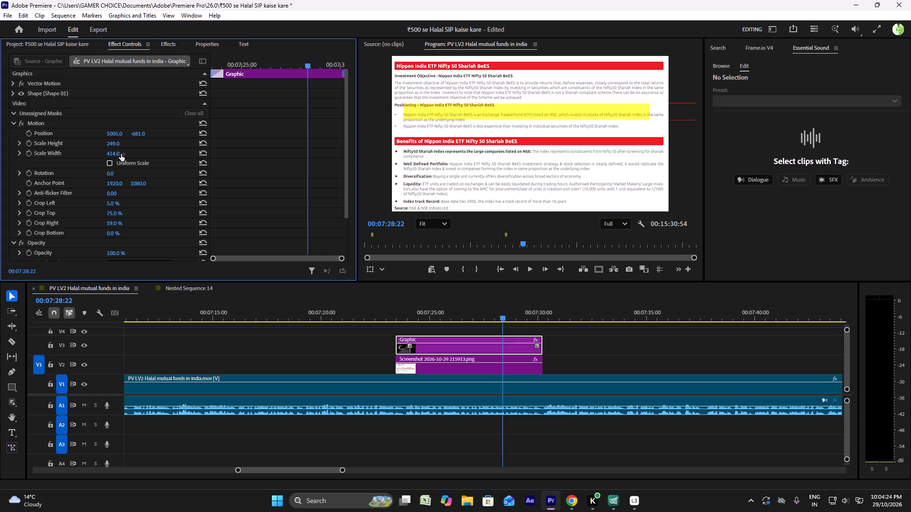
# Widen the highlight graphic by setting its Motion scale width to 465.
pyautogui.moveTo(121, 154); pyautogui.dragTo(160, 153)
pyautogui.moveTo(160, 153); pyautogui.dragTo(140, 150)
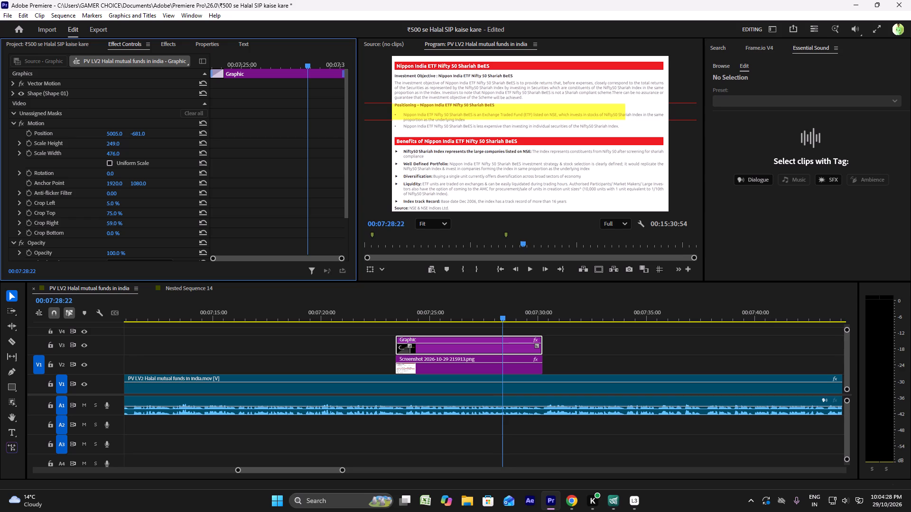
pyautogui.moveTo(140, 150); pyautogui.dragTo(100, 147)
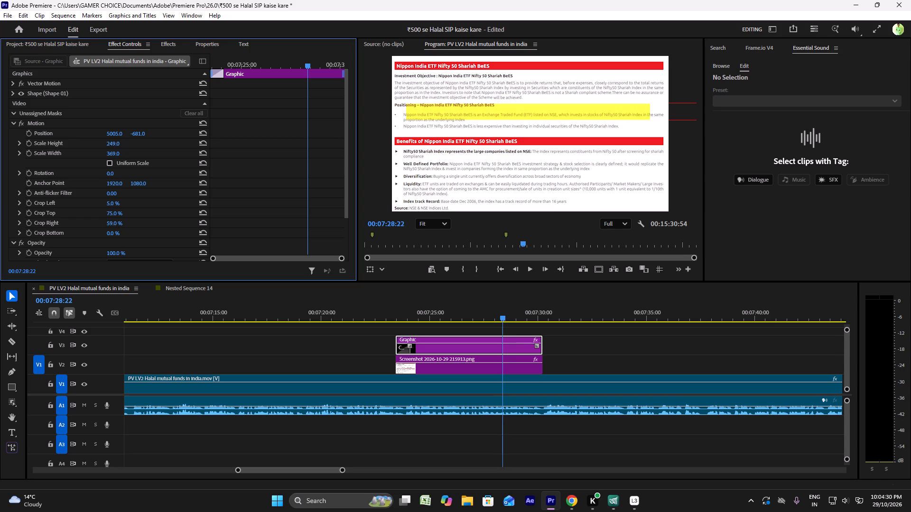
pyautogui.moveTo(100, 147); pyautogui.dragTo(115, 146)
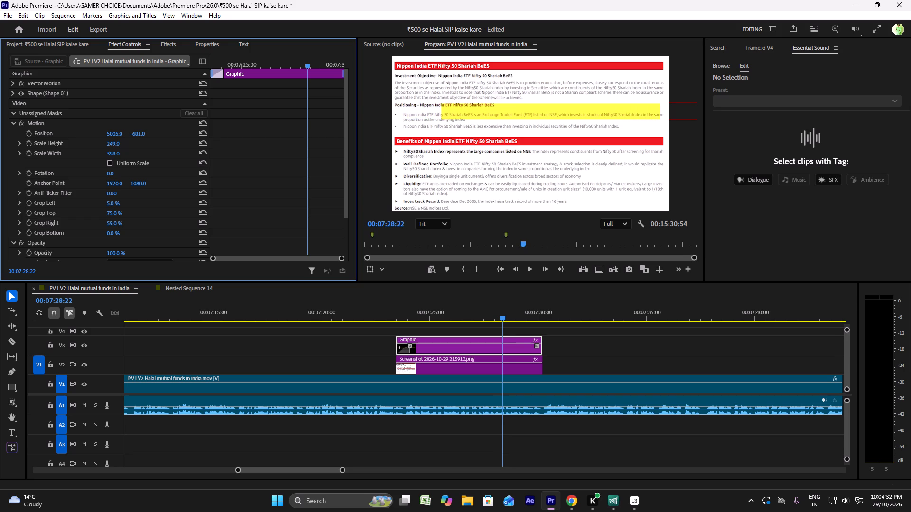
pyautogui.moveTo(115, 146); pyautogui.dragTo(129, 146)
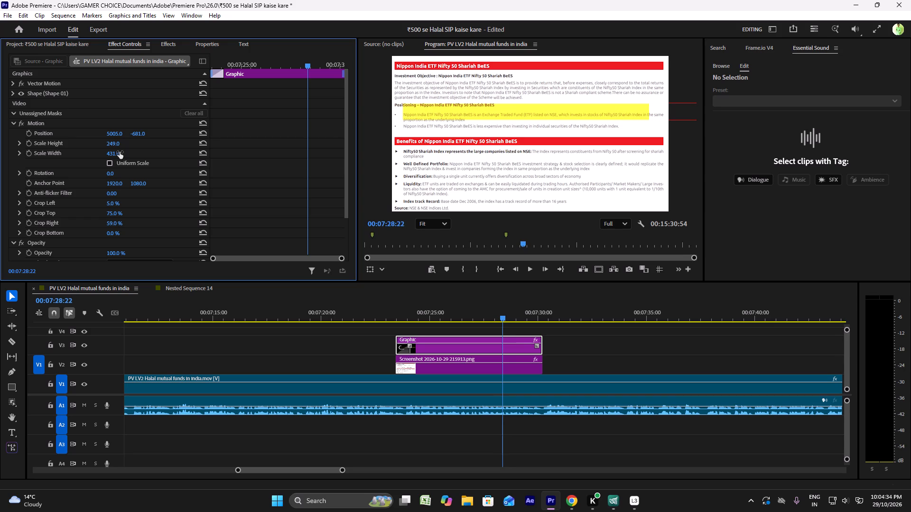
pyautogui.moveTo(120, 152); pyautogui.dragTo(121, 152)
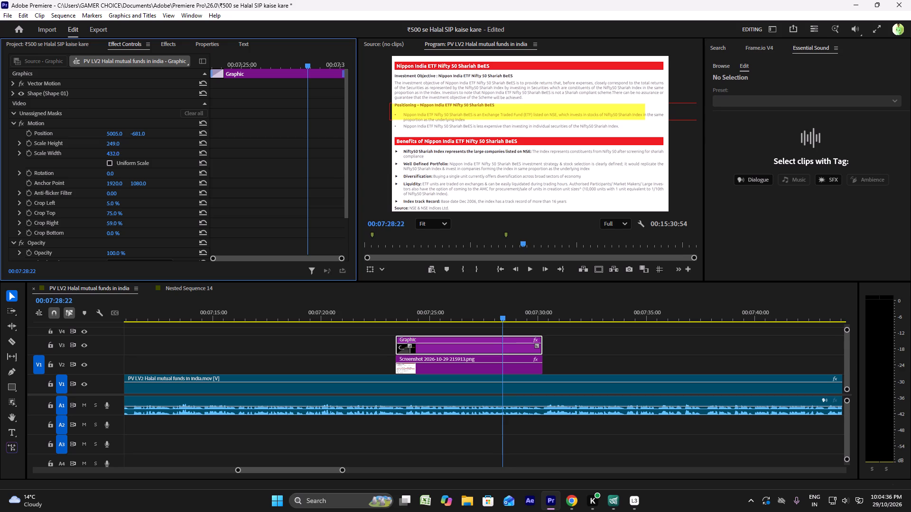
pyautogui.moveTo(121, 152); pyautogui.dragTo(136, 152)
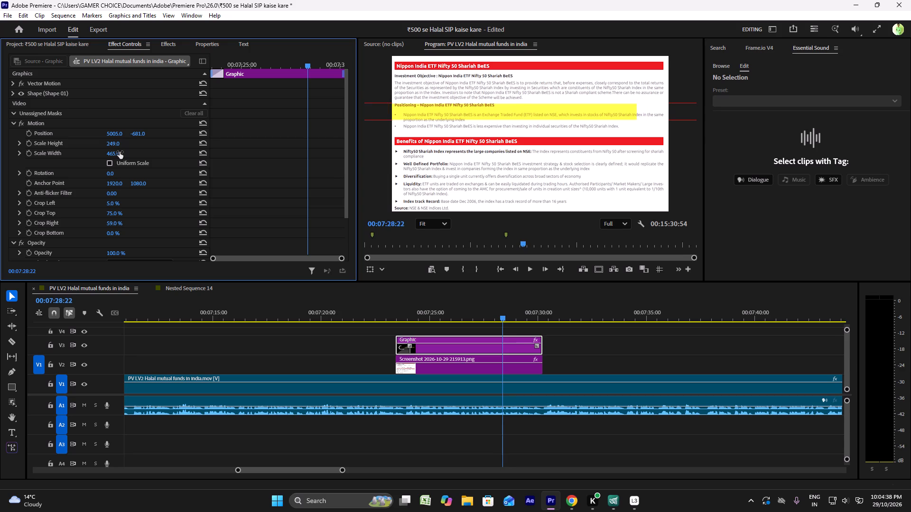
# Move the highlight graphic to Motion position 5658, -911, over the lower lines of the Investment Objective paragraph.
pyautogui.moveTo(121, 134); pyautogui.dragTo(156, 135)
pyautogui.moveTo(156, 135); pyautogui.dragTo(166, 136)
pyautogui.moveTo(109, 133); pyautogui.dragTo(211, 137)
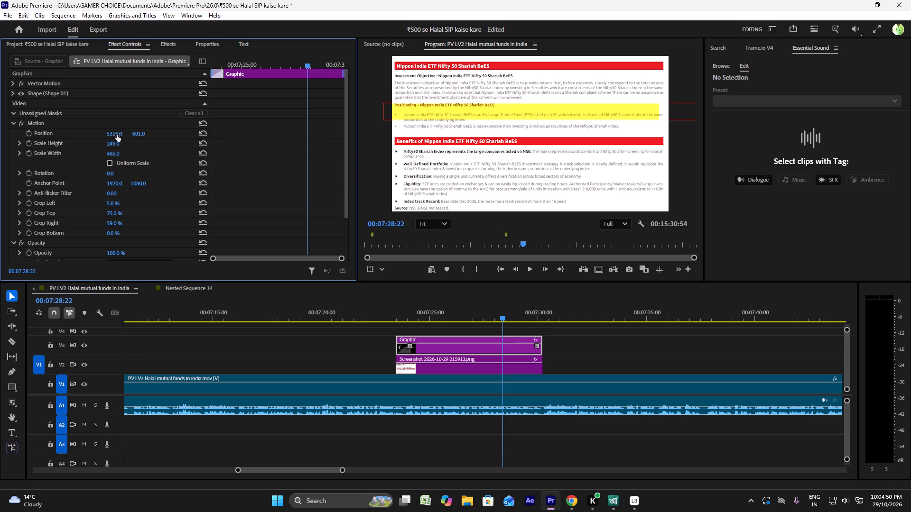
pyautogui.moveTo(117, 134); pyautogui.dragTo(201, 134)
pyautogui.moveTo(201, 134); pyautogui.dragTo(266, 136)
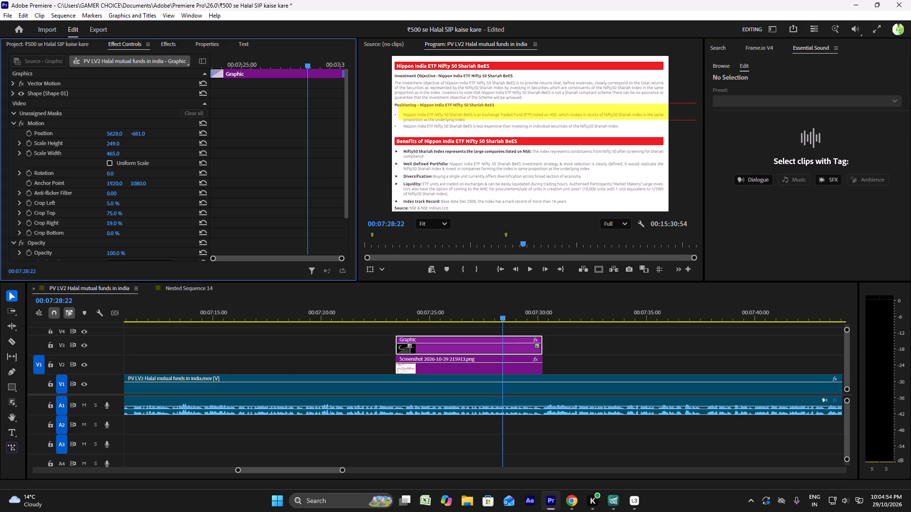
pyautogui.moveTo(266, 136); pyautogui.dragTo(279, 136)
pyautogui.moveTo(140, 135); pyautogui.dragTo(178, 135)
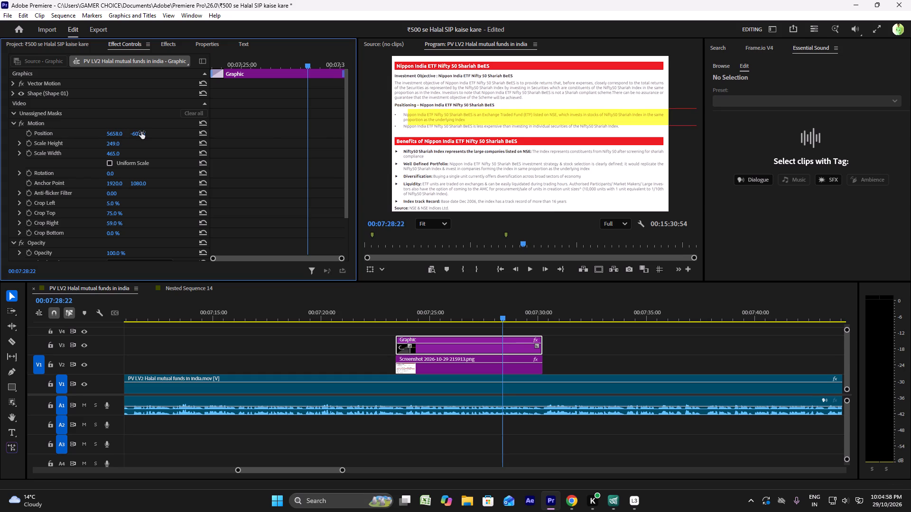
pyautogui.moveTo(141, 132); pyautogui.dragTo(136, 132)
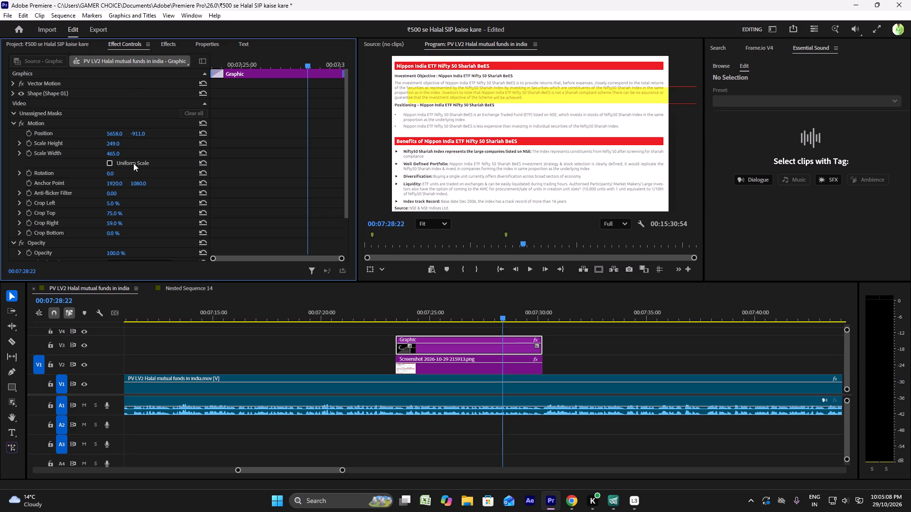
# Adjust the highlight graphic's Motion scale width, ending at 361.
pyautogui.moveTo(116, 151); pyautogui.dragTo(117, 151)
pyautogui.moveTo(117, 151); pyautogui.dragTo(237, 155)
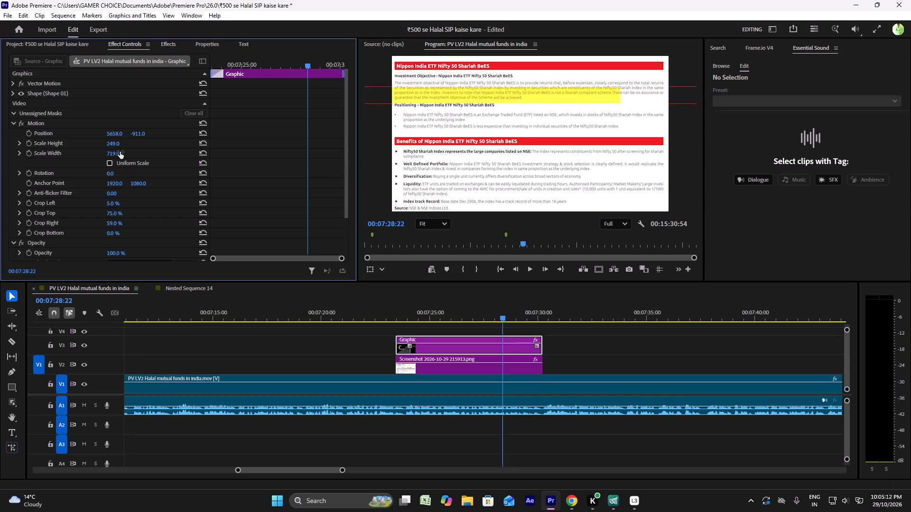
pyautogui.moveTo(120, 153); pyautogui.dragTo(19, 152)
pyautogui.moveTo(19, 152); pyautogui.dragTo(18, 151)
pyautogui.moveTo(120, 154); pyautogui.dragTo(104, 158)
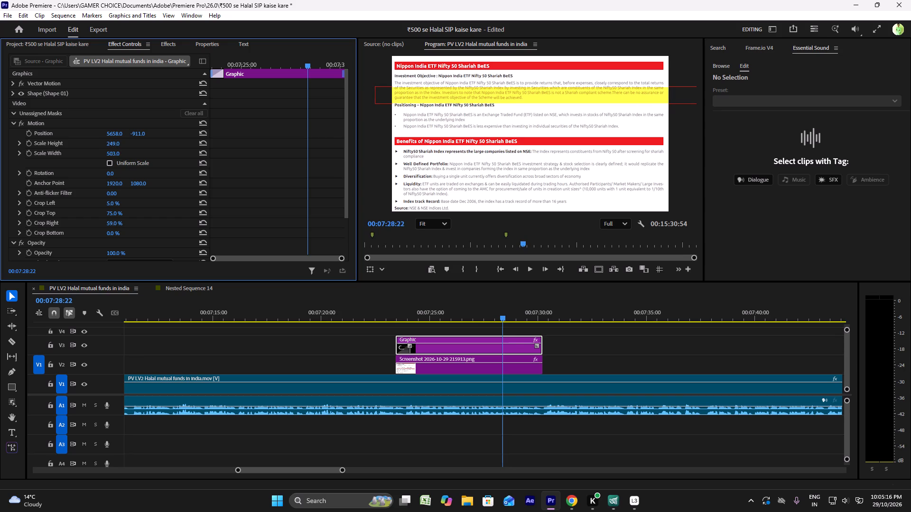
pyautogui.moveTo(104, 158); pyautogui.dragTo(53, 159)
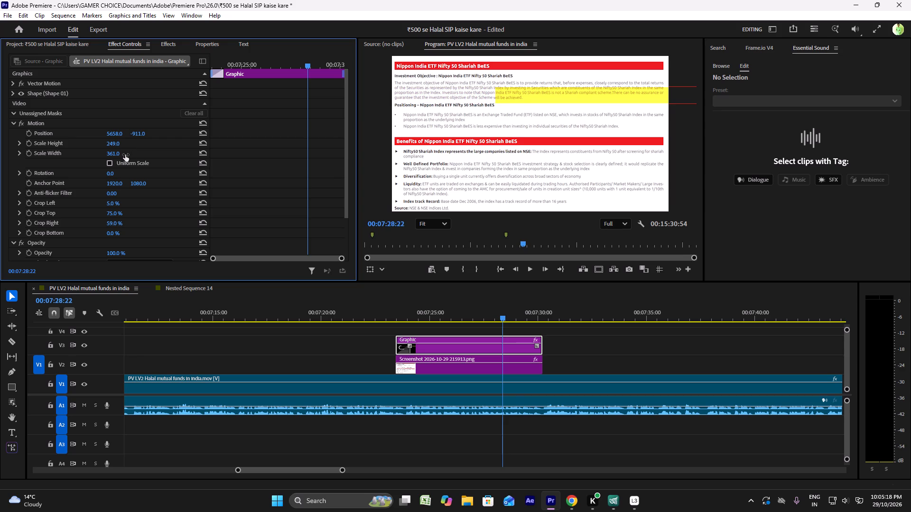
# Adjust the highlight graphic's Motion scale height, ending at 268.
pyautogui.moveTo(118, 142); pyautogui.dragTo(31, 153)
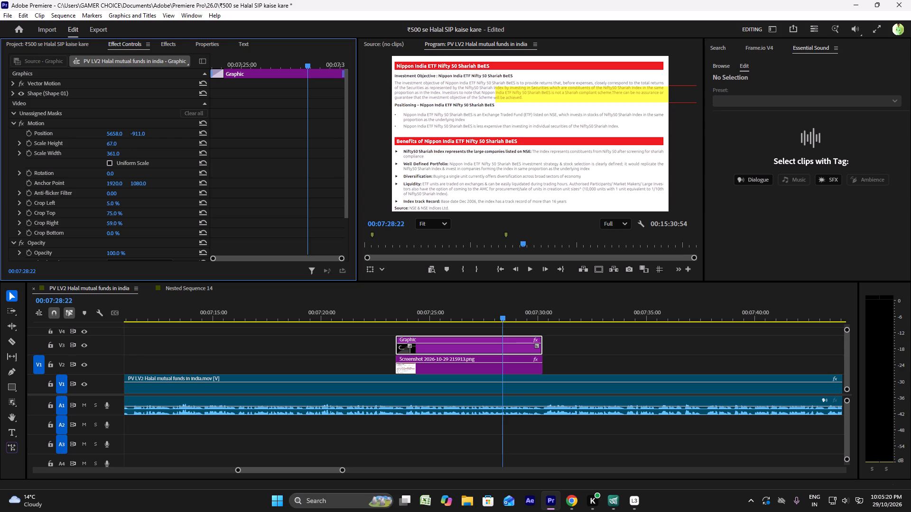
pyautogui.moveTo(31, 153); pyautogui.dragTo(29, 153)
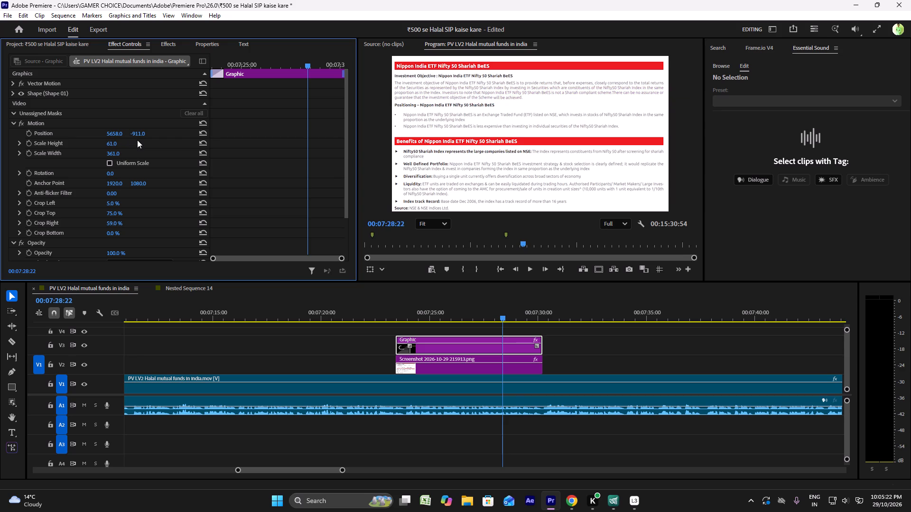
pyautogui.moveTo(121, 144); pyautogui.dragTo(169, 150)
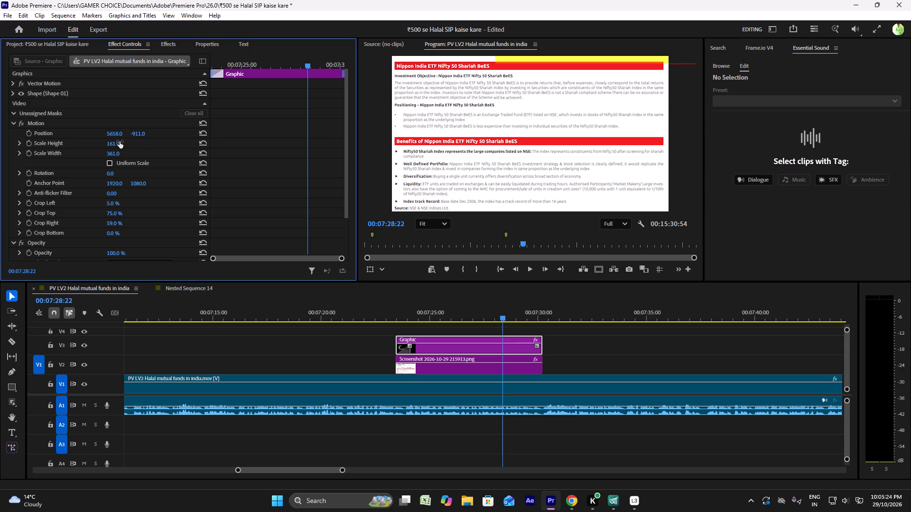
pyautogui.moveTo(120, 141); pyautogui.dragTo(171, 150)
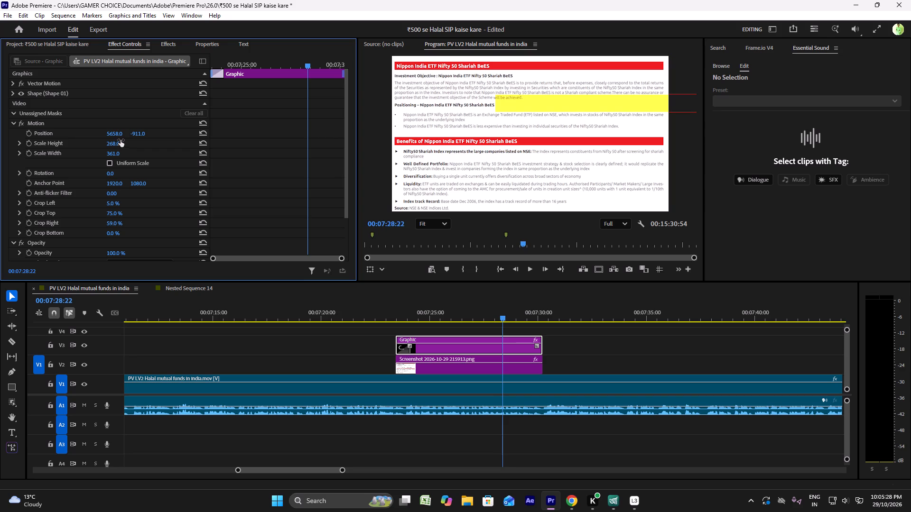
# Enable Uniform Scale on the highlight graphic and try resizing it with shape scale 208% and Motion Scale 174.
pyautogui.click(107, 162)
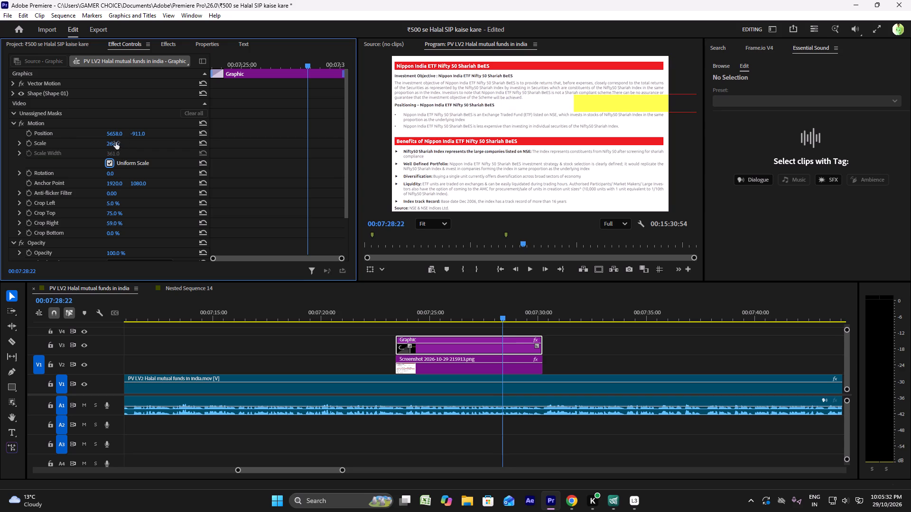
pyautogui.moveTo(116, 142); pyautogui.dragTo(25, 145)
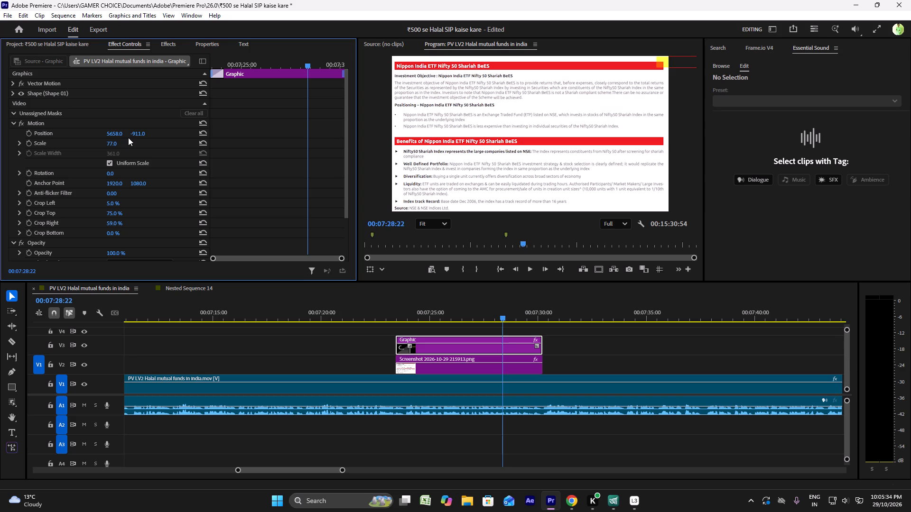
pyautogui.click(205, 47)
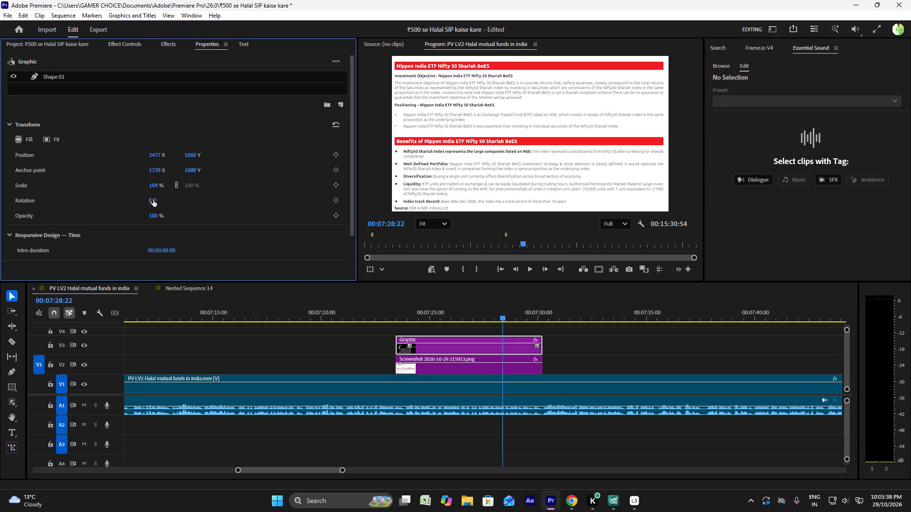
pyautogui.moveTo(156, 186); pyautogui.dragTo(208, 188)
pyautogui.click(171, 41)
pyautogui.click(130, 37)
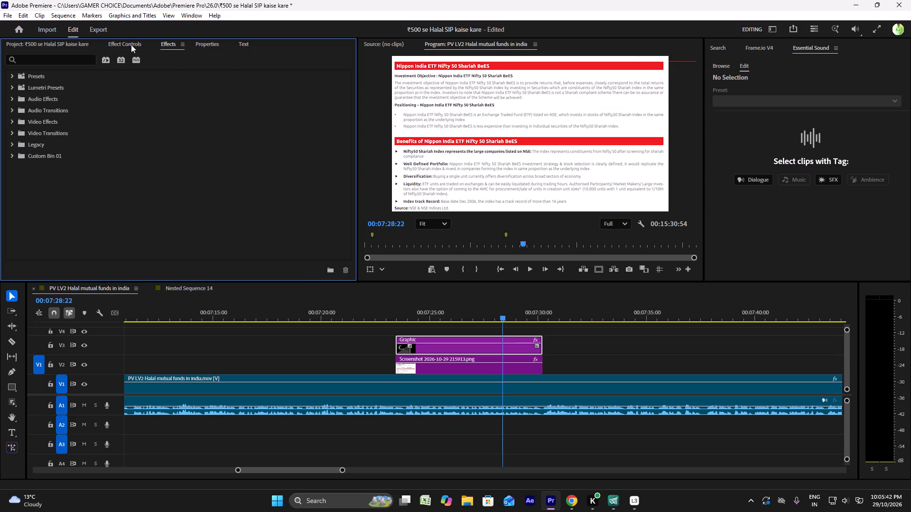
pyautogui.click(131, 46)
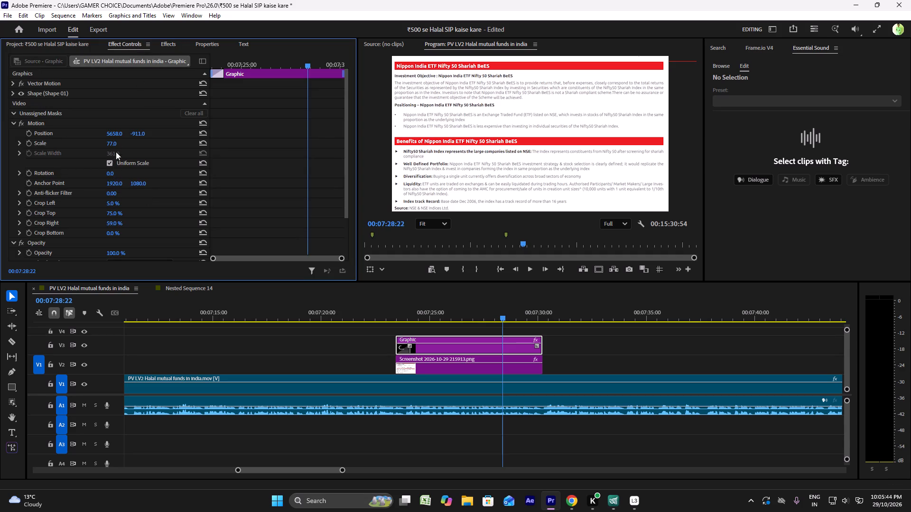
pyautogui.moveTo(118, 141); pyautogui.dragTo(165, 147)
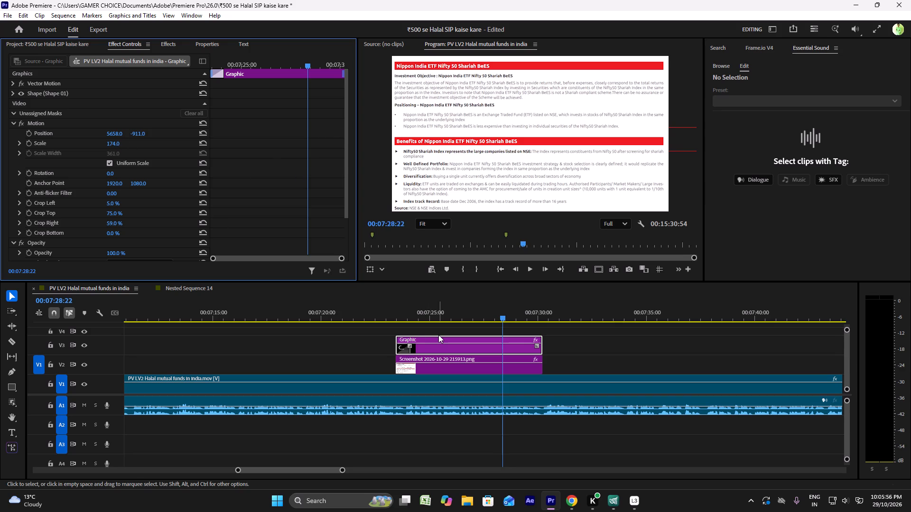
# Replace the distorted highlight graphic on V3 with a pasted copy of the original, aligned to the start of the screenshot clip.
pyautogui.press('Delete')
pyautogui.rightClick(438, 346)
pyautogui.click(679, 307)
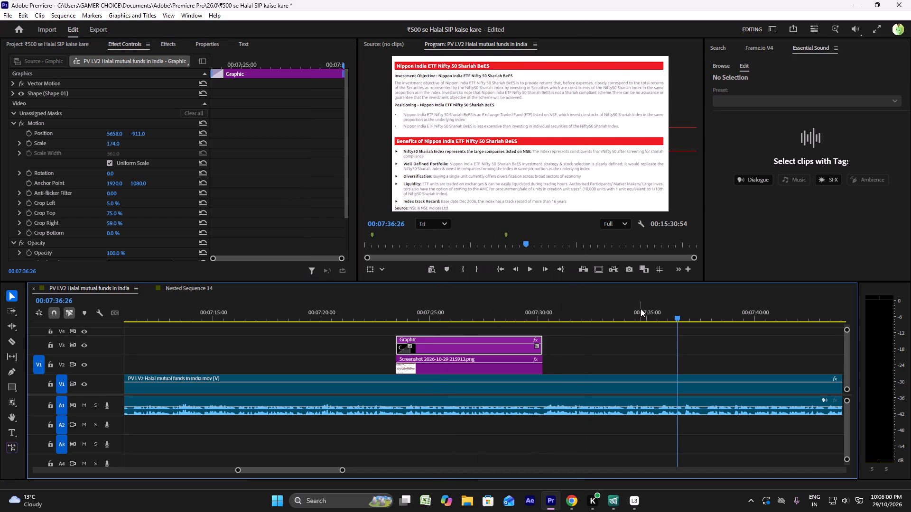
pyautogui.hotkey('ctrl', 'v')
pyautogui.moveTo(771, 347); pyautogui.dragTo(490, 348)
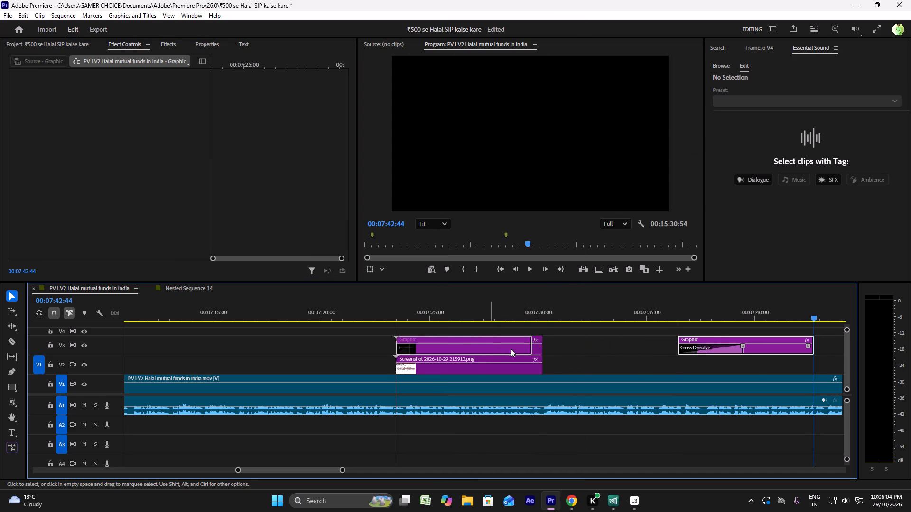
# Extend the pasted highlight graphic on V3 so its end lines up with the end of the screenshot clip below.
pyautogui.moveTo(533, 348); pyautogui.dragTo(533, 347)
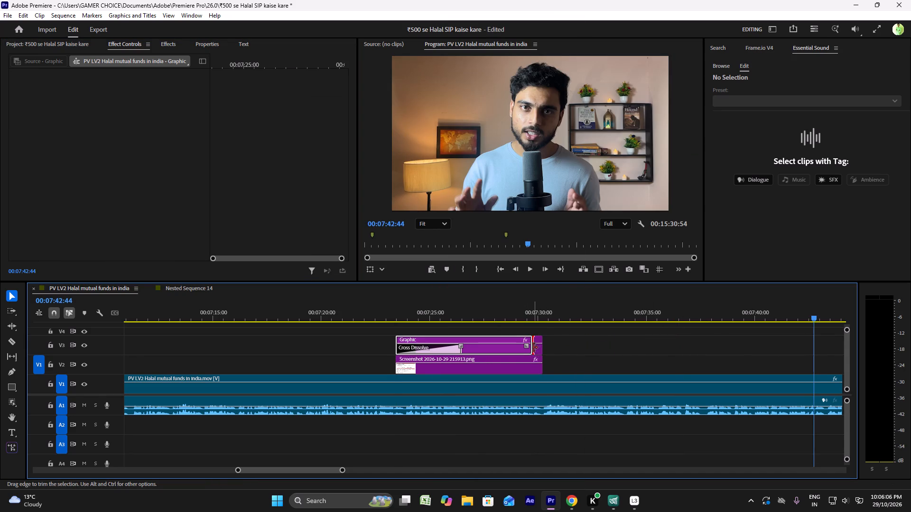
pyautogui.moveTo(533, 347); pyautogui.dragTo(545, 347)
pyautogui.moveTo(537, 345); pyautogui.dragTo(542, 346)
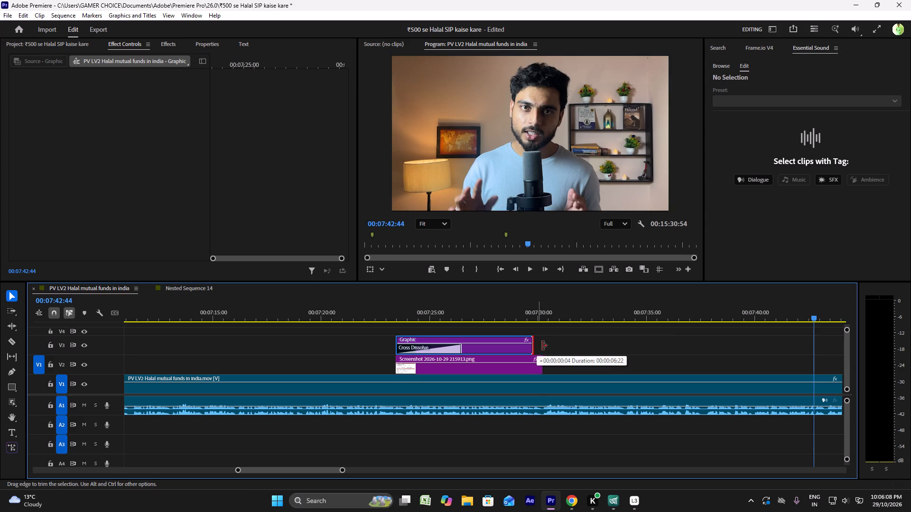
pyautogui.moveTo(542, 346); pyautogui.dragTo(566, 349)
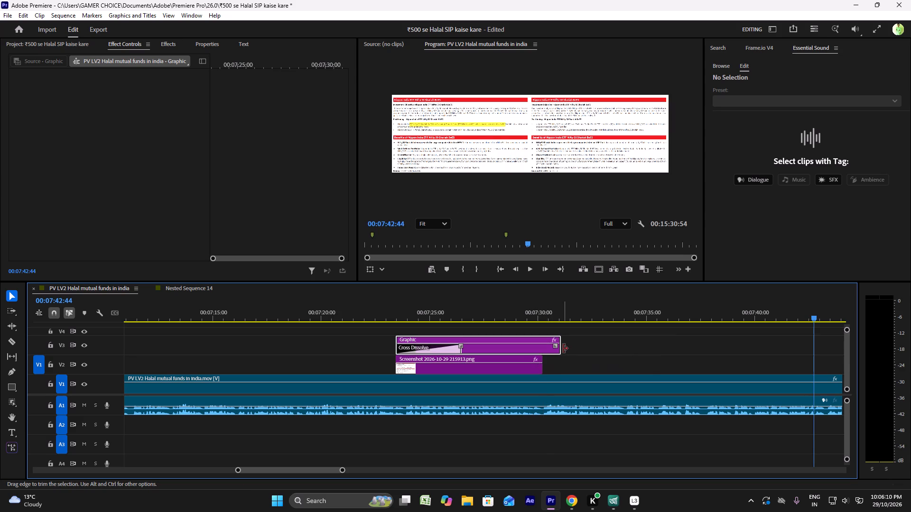
pyautogui.moveTo(563, 348); pyautogui.dragTo(546, 348)
# Shorten the Cross Dissolve at the start of the highlight graphic, with the playhead at 00:07:27:14.
pyautogui.click(479, 310)
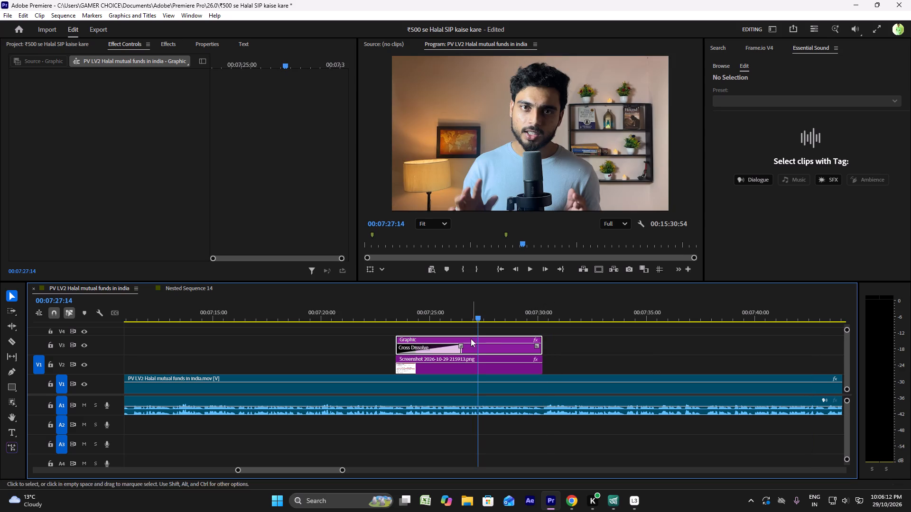
pyautogui.moveTo(463, 345); pyautogui.dragTo(420, 344)
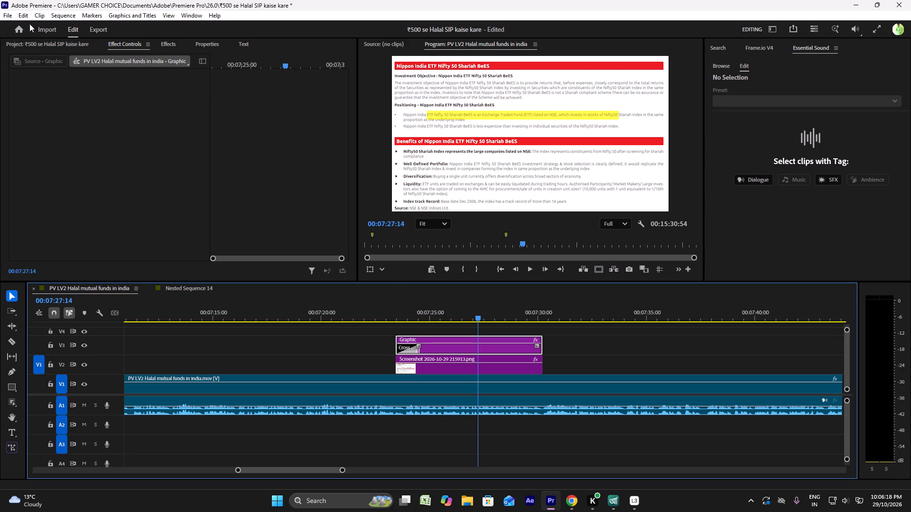
# Move the highlight graphic to Motion position 3991, -583, over the "Investors to note" line of the Investment Objective paragraph.
pyautogui.click(57, 46)
pyautogui.click(115, 43)
pyautogui.doubleClick(91, 64)
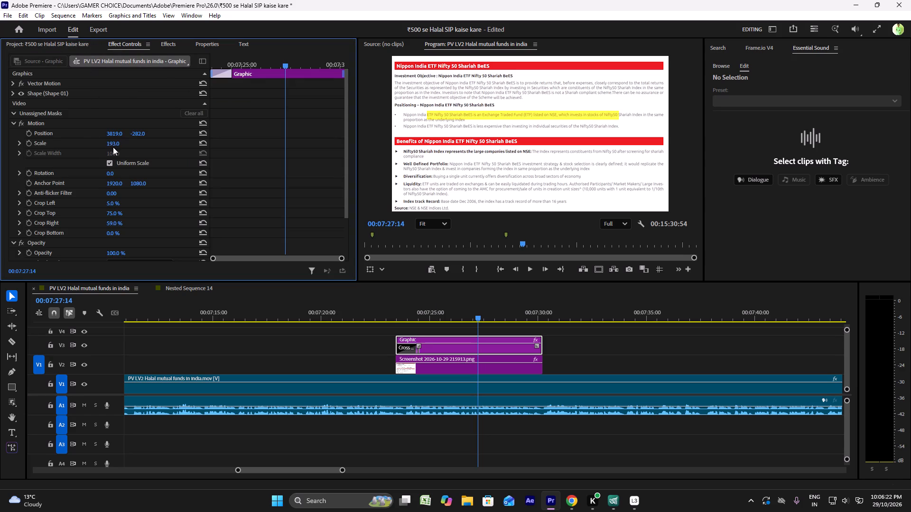
pyautogui.moveTo(118, 135); pyautogui.dragTo(164, 135)
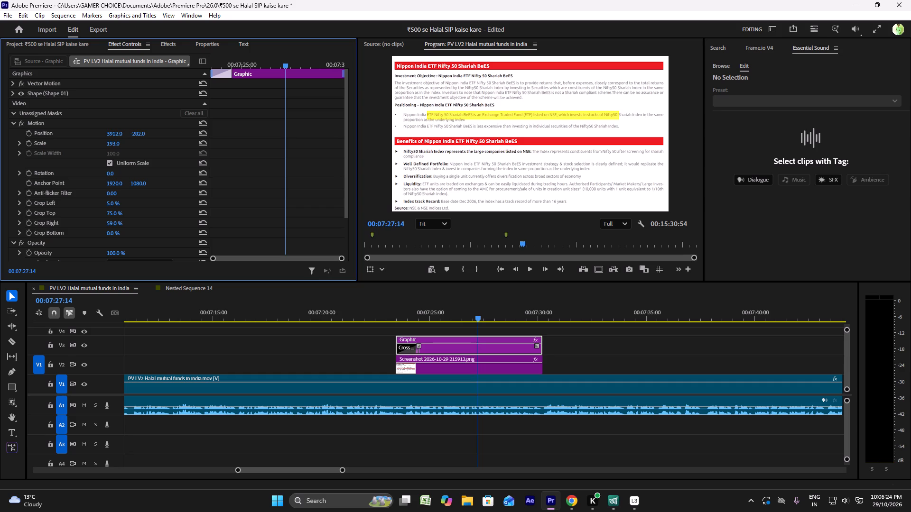
pyautogui.moveTo(164, 135); pyautogui.dragTo(199, 135)
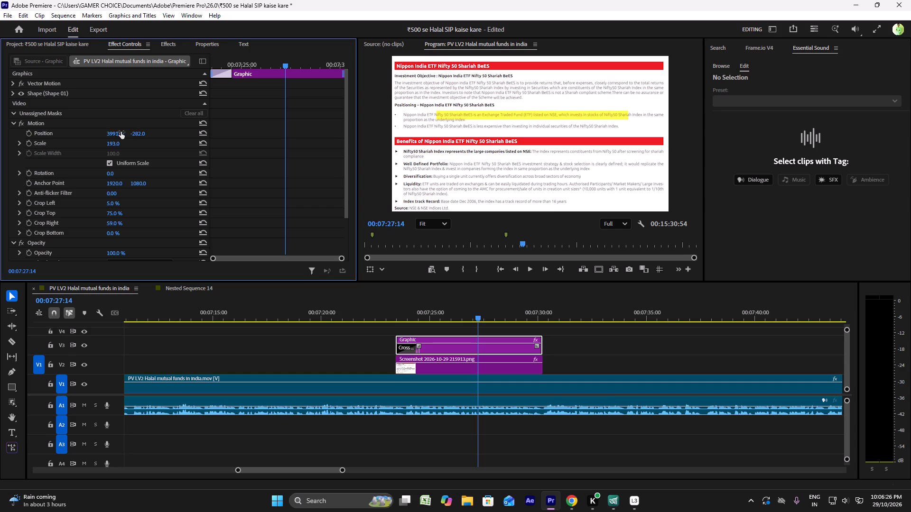
pyautogui.moveTo(138, 134); pyautogui.dragTo(195, 133)
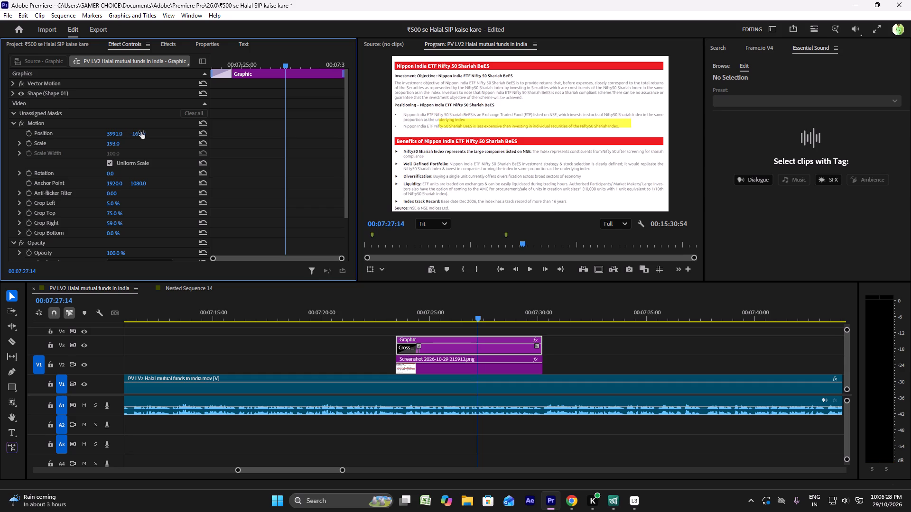
pyautogui.moveTo(142, 132); pyautogui.dragTo(72, 131)
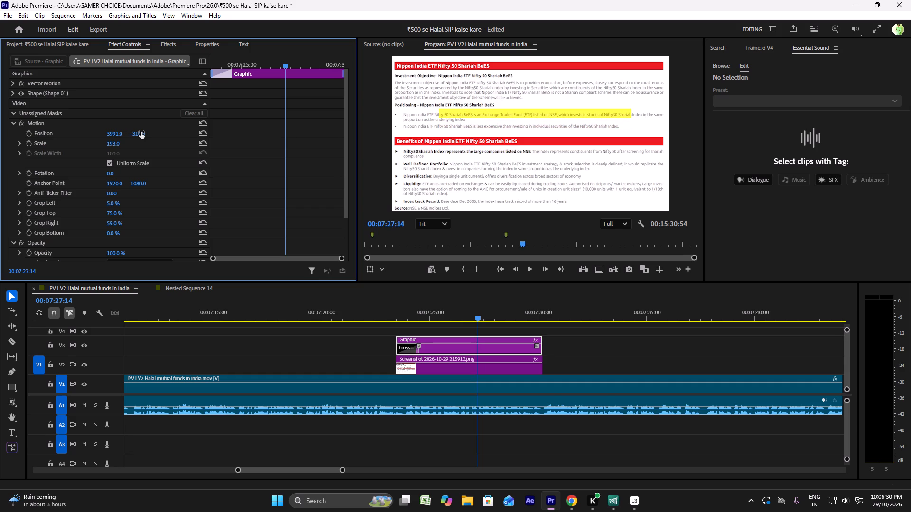
pyautogui.moveTo(141, 132); pyautogui.dragTo(67, 130)
pyautogui.moveTo(140, 131); pyautogui.dragTo(42, 123)
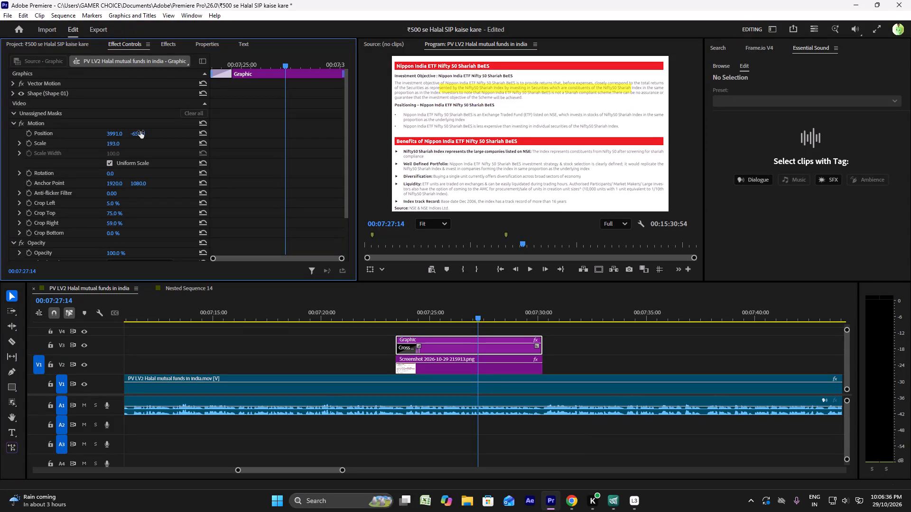
pyautogui.moveTo(140, 131); pyautogui.dragTo(158, 131)
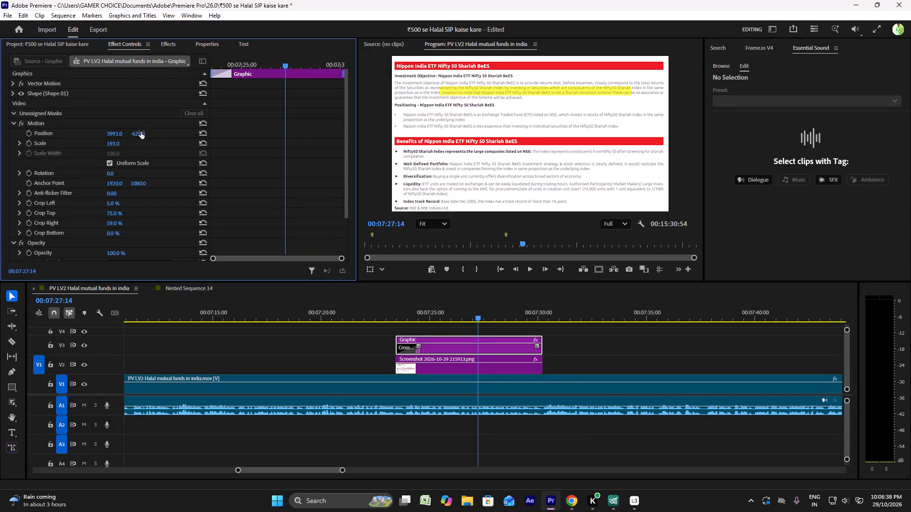
pyautogui.moveTo(142, 133); pyautogui.dragTo(158, 134)
pyautogui.moveTo(158, 134); pyautogui.dragTo(160, 135)
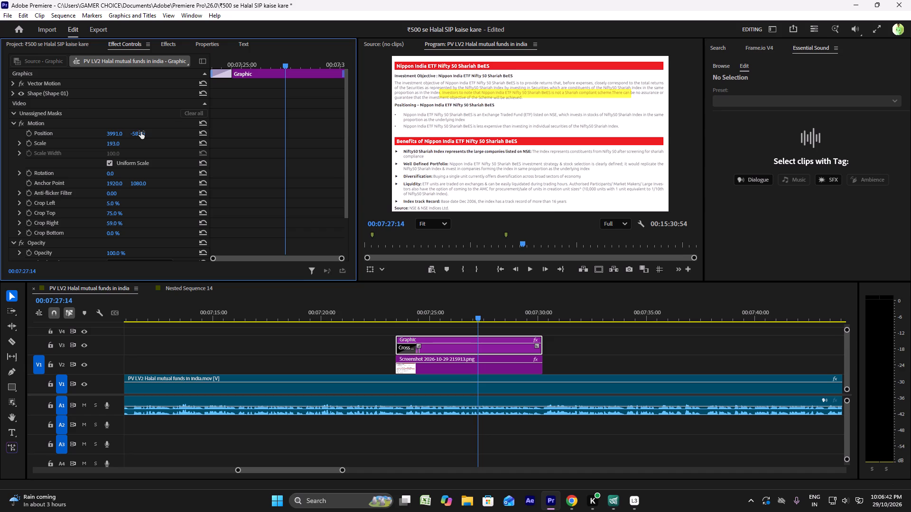
# Set the highlight graphic's Crop Top to 76% so the yellow band is only about one text line tall.
pyautogui.click(110, 213)
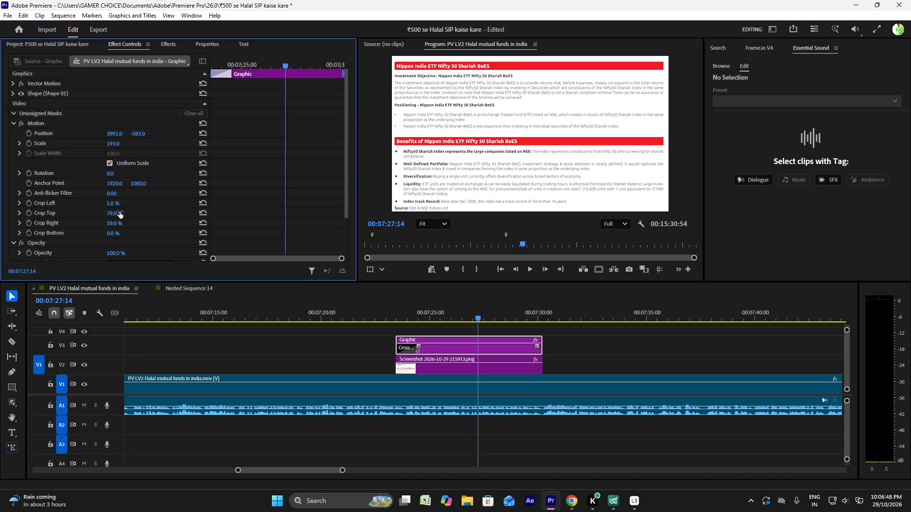
pyautogui.moveTo(120, 211); pyautogui.dragTo(110, 210)
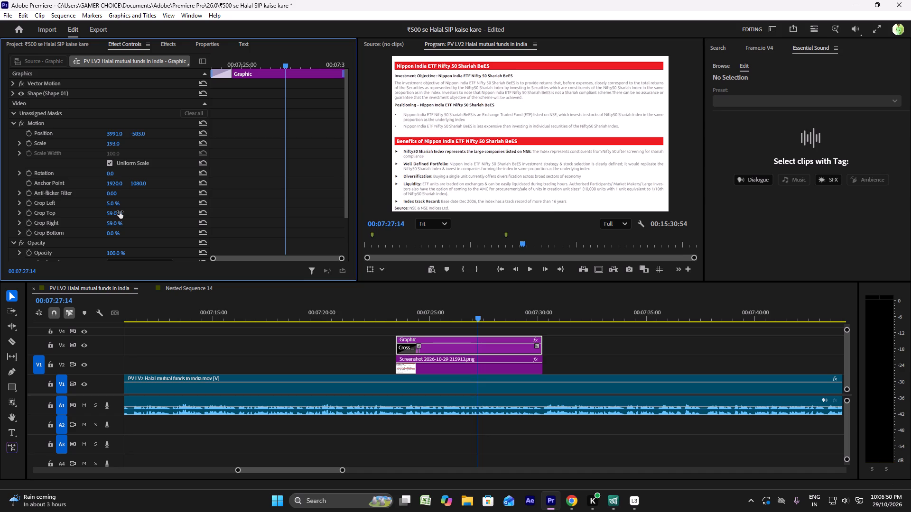
pyautogui.click(120, 211)
pyautogui.click(130, 215)
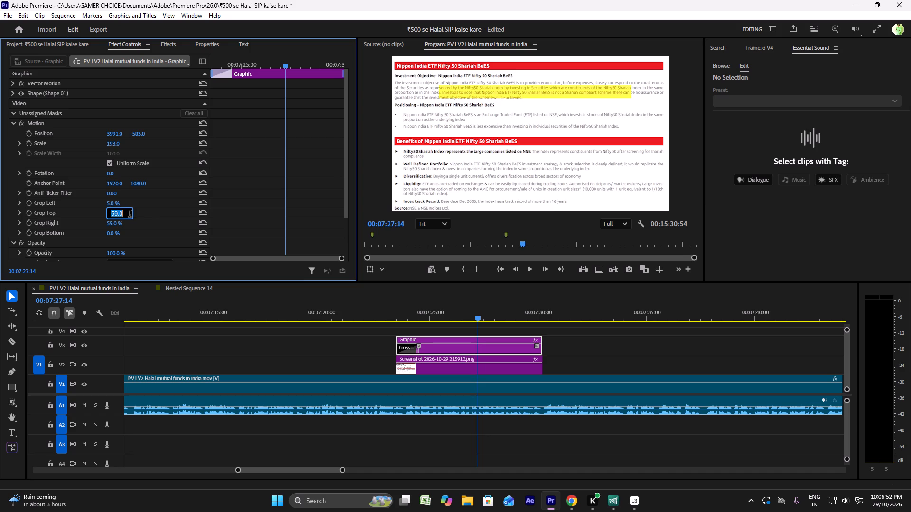
pyautogui.click(145, 213)
pyautogui.moveTo(123, 213); pyautogui.dragTo(132, 213)
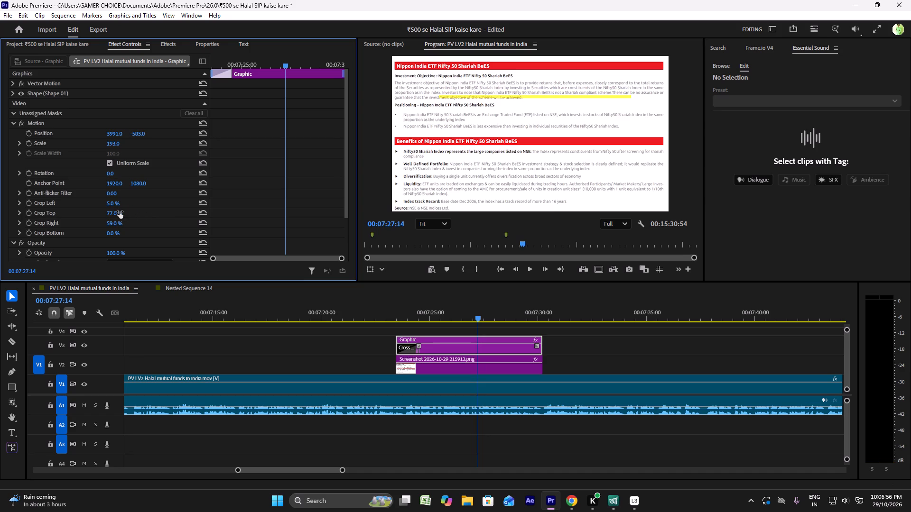
pyautogui.click(120, 211)
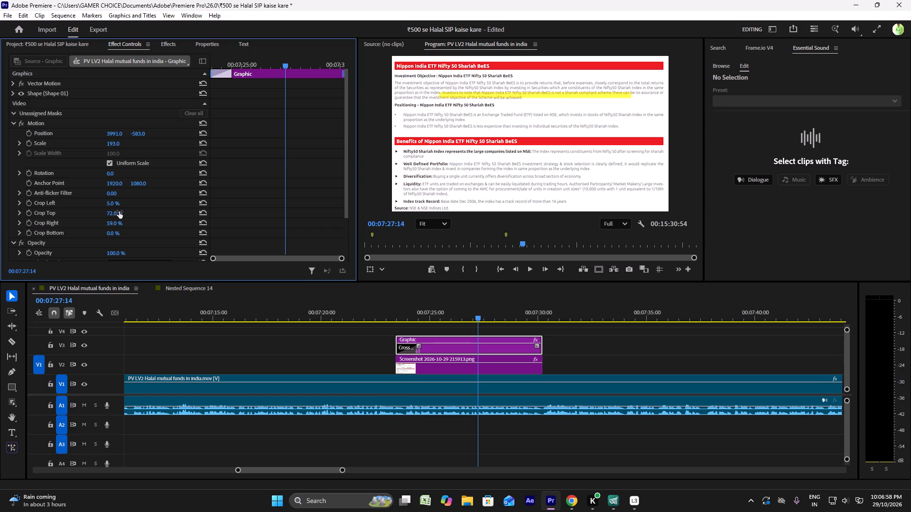
pyautogui.click(119, 211)
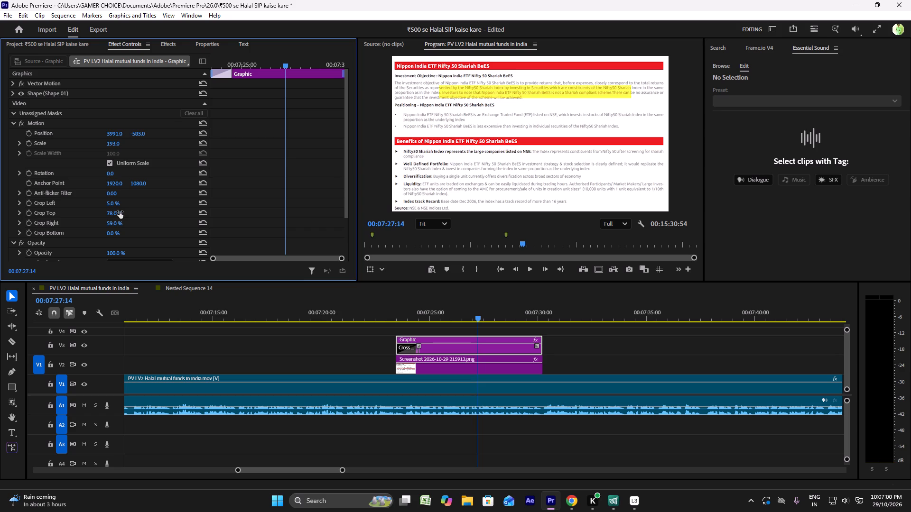
pyautogui.click(120, 211)
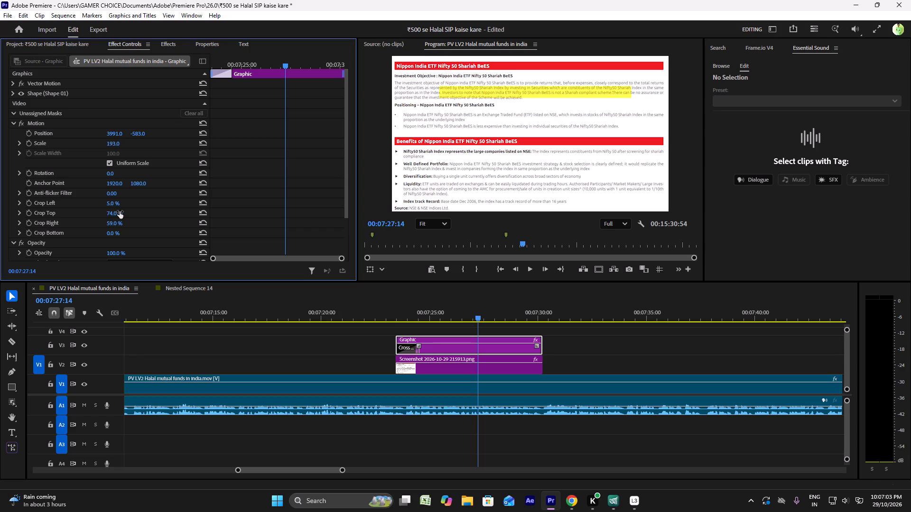
pyautogui.click(120, 211)
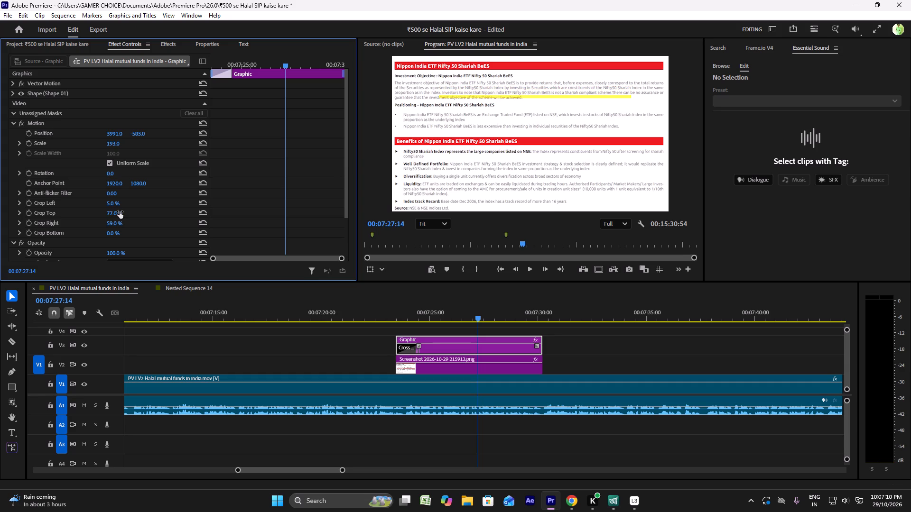
pyautogui.click(120, 211)
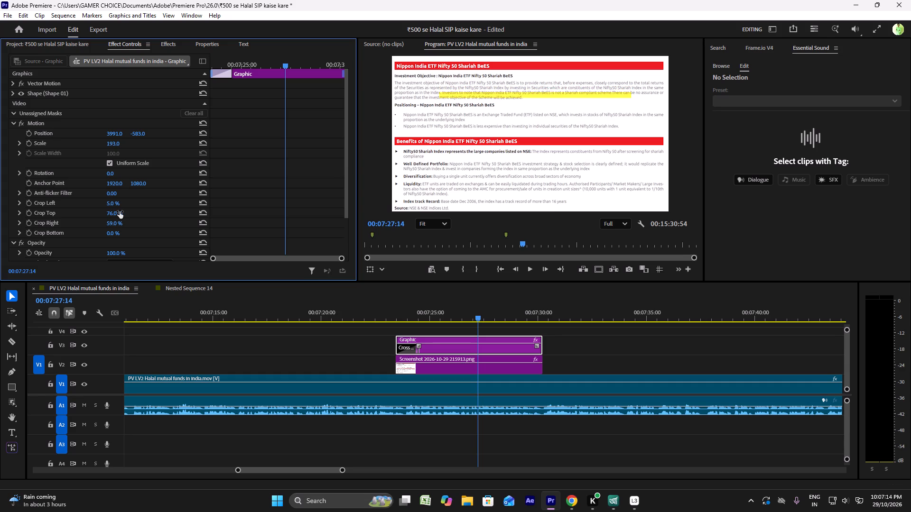
# Move the highlight graphic to Motion position 4009, -612, so it starts at "Investors to note" and sits centred on that line.
pyautogui.moveTo(113, 134); pyautogui.dragTo(86, 131)
pyautogui.moveTo(86, 131); pyautogui.dragTo(71, 130)
pyautogui.moveTo(71, 130); pyautogui.dragTo(56, 129)
pyautogui.moveTo(136, 132); pyautogui.dragTo(153, 134)
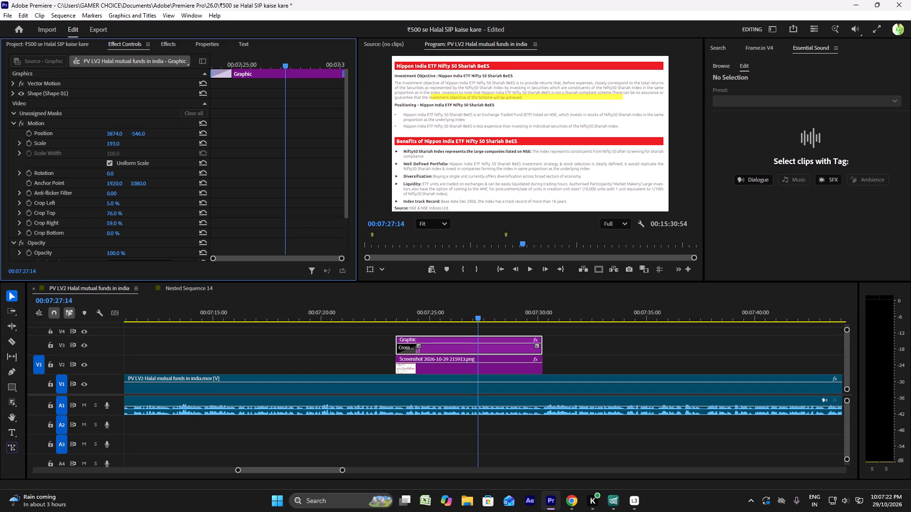
pyautogui.moveTo(153, 134); pyautogui.dragTo(123, 132)
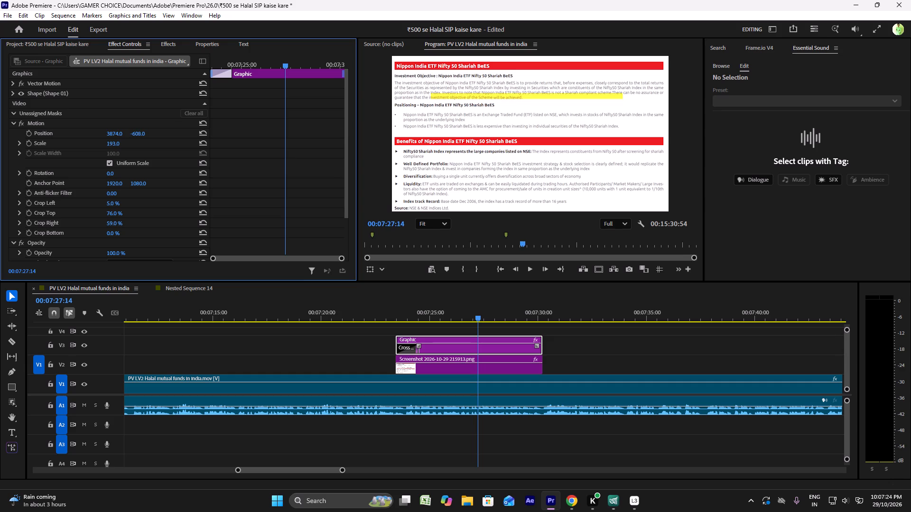
pyautogui.moveTo(123, 132); pyautogui.dragTo(122, 132)
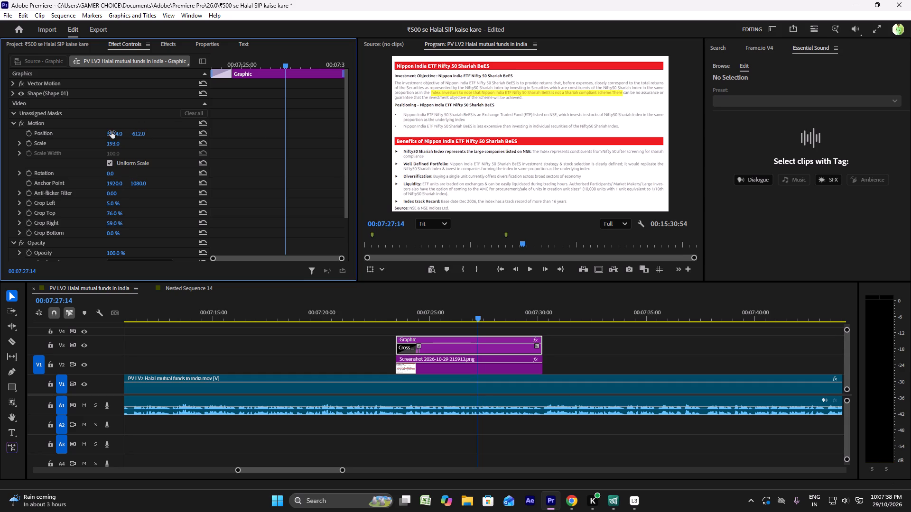
pyautogui.moveTo(112, 131); pyautogui.dragTo(135, 136)
pyautogui.moveTo(135, 136); pyautogui.dragTo(137, 137)
pyautogui.moveTo(119, 134); pyautogui.dragTo(119, 134)
pyautogui.moveTo(119, 134); pyautogui.dragTo(139, 138)
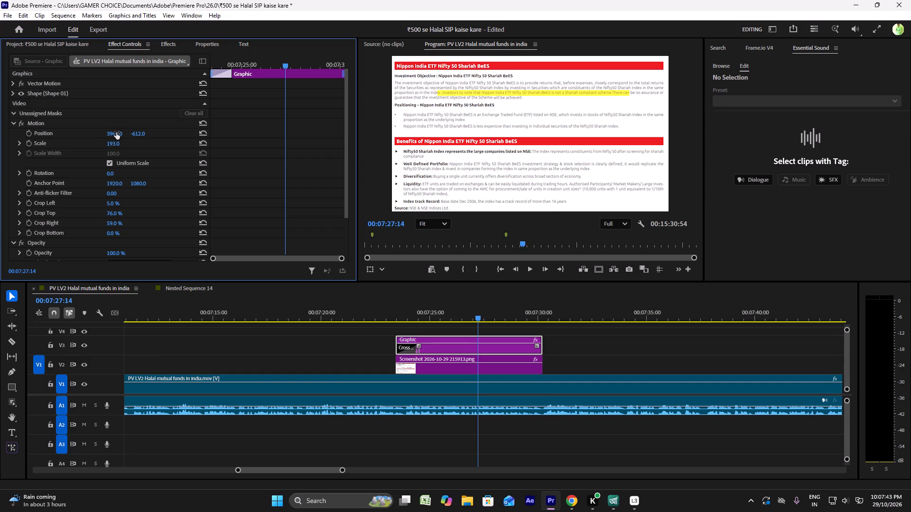
pyautogui.click(116, 132)
pyautogui.moveTo(117, 132); pyautogui.dragTo(118, 132)
pyautogui.moveTo(118, 132); pyautogui.dragTo(133, 135)
pyautogui.moveTo(117, 132); pyautogui.dragTo(121, 134)
# Set the highlight graphic's Crop Right to 63% so the band ends after "not a Shariah compliant scheme".
pyautogui.moveTo(114, 220); pyautogui.dragTo(121, 220)
pyautogui.moveTo(121, 220); pyautogui.dragTo(125, 221)
pyautogui.moveTo(120, 221); pyautogui.dragTo(127, 221)
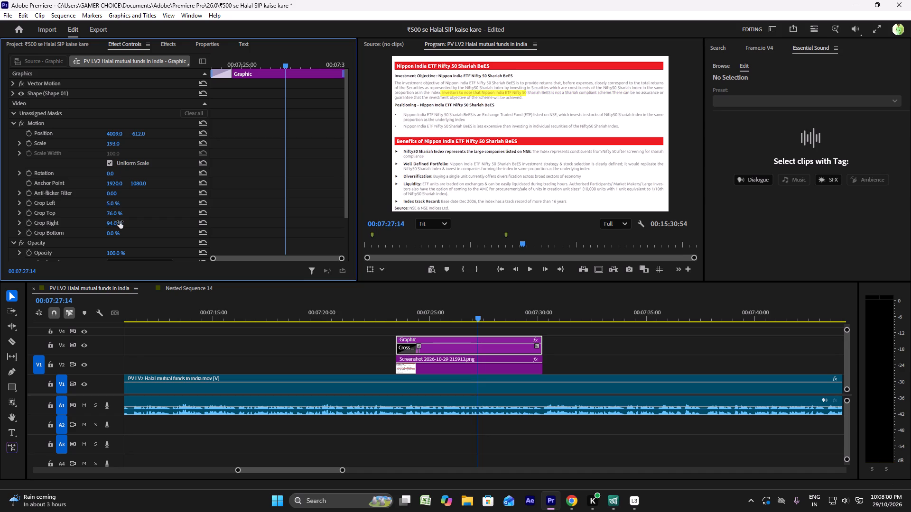
pyautogui.moveTo(120, 221); pyautogui.dragTo(119, 221)
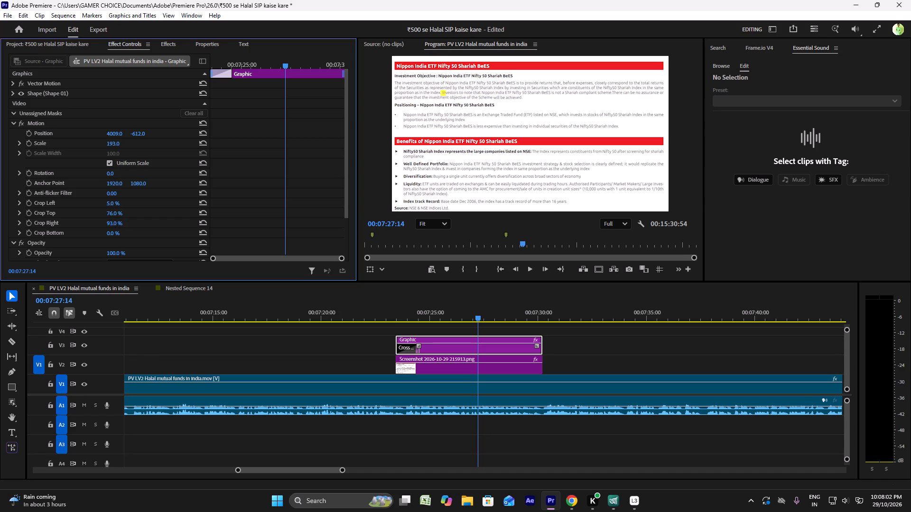
pyautogui.moveTo(119, 221); pyautogui.dragTo(105, 221)
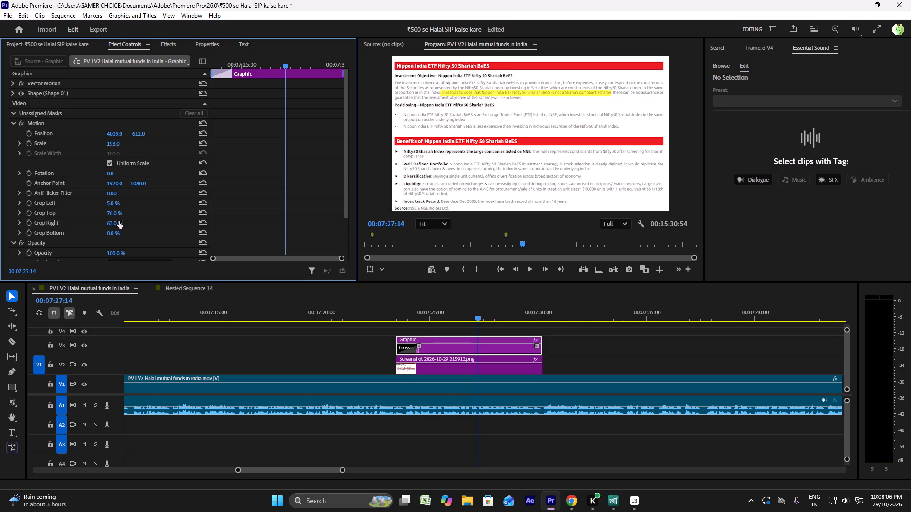
pyautogui.click(119, 221)
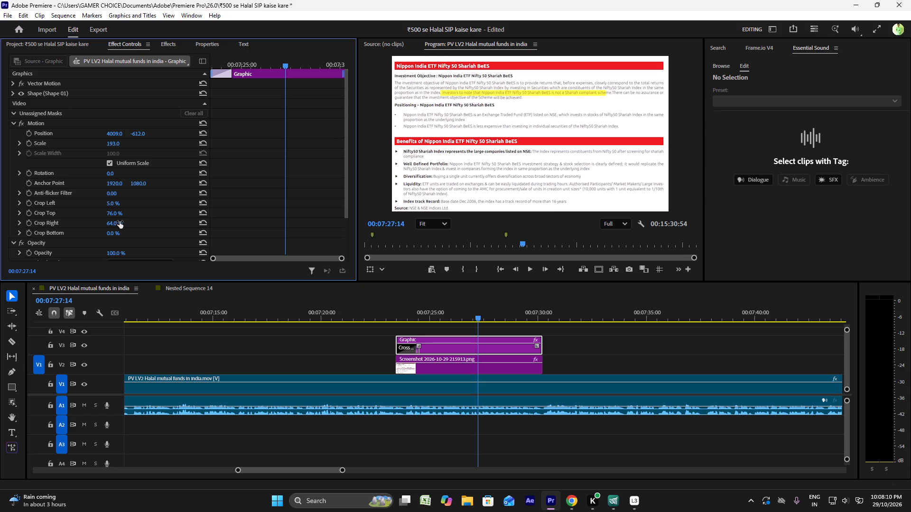
pyautogui.click(120, 221)
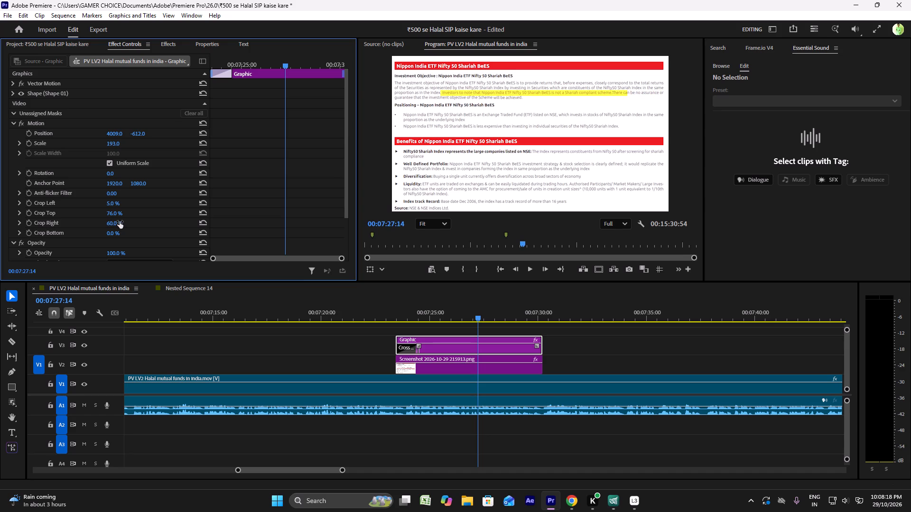
pyautogui.click(120, 221)
# Lengthen the Cross Dissolve at the start of the V3 highlight graphic so it ends at about 00:07:26:00.
pyautogui.moveTo(422, 343); pyautogui.dragTo(434, 343)
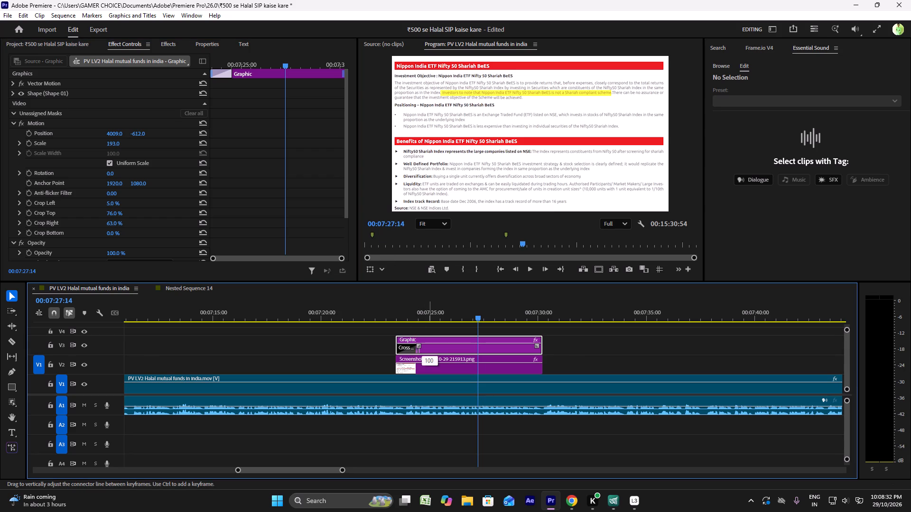
pyautogui.moveTo(434, 343); pyautogui.dragTo(435, 343)
pyautogui.moveTo(418, 344); pyautogui.dragTo(450, 344)
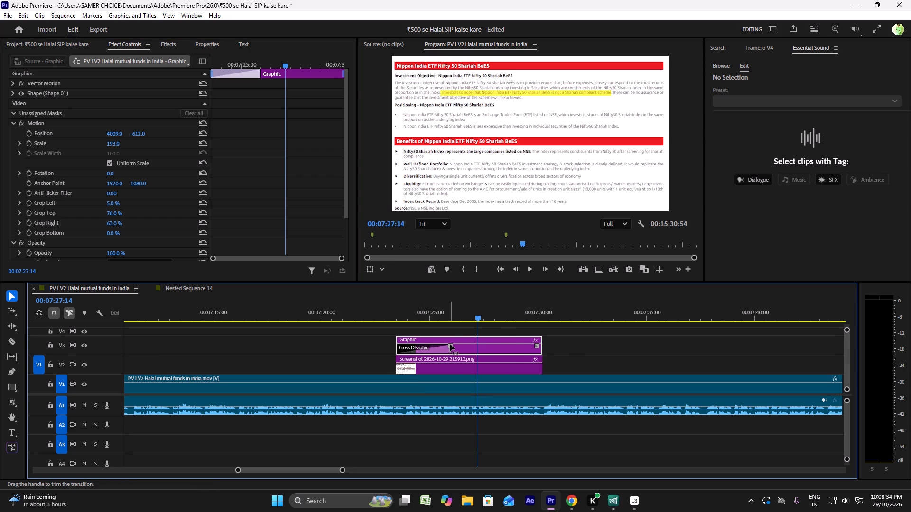
# Enable keyframing for the highlight graphic's Position, Scale and Crop Left, setting their first keyframes at 00:07:26:54.
pyautogui.click(474, 313)
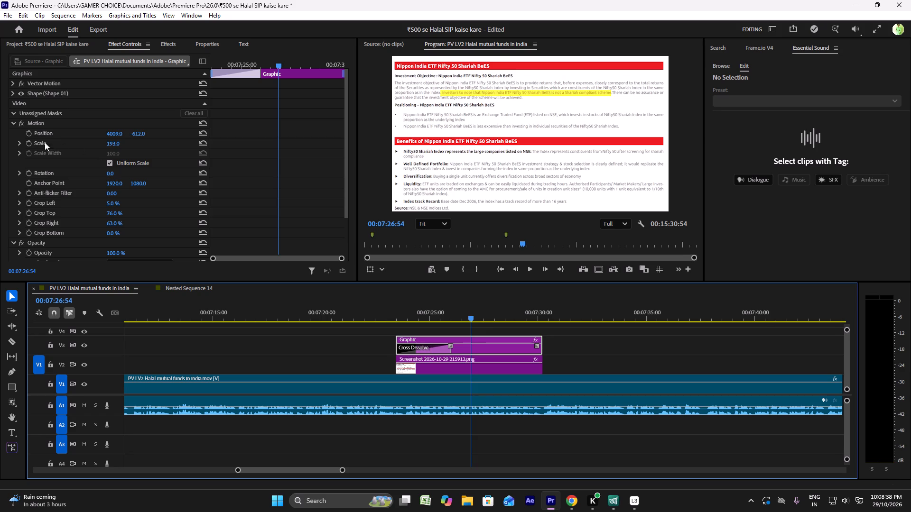
pyautogui.click(29, 143)
pyautogui.click(28, 130)
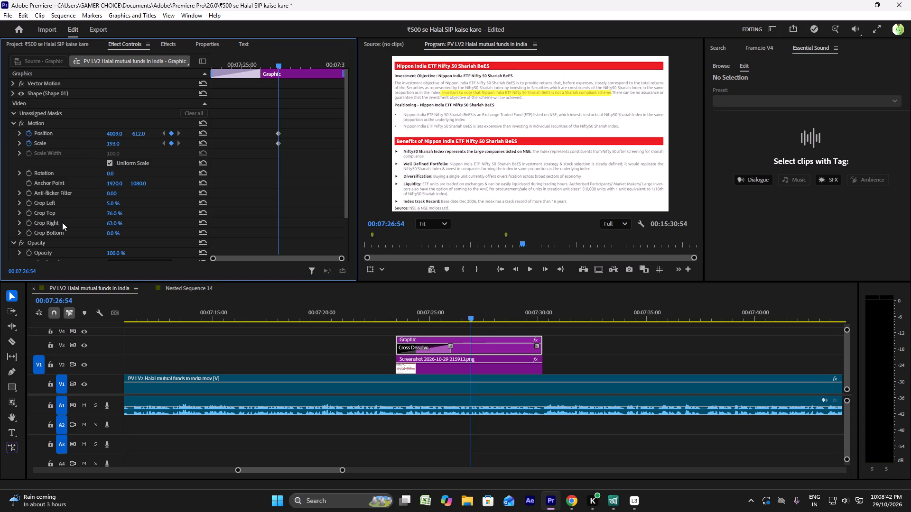
pyautogui.click(29, 202)
# Enable keyframing for the highlight graphic's Crop Right, setting a 63% keyframe at 00:07:26:54 in line with its other keyframes.
pyautogui.click(225, 60)
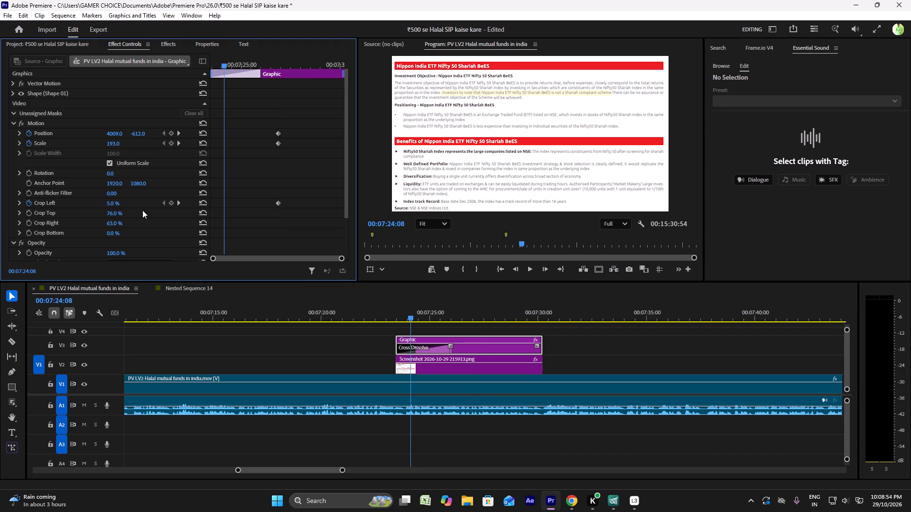
pyautogui.click(178, 203)
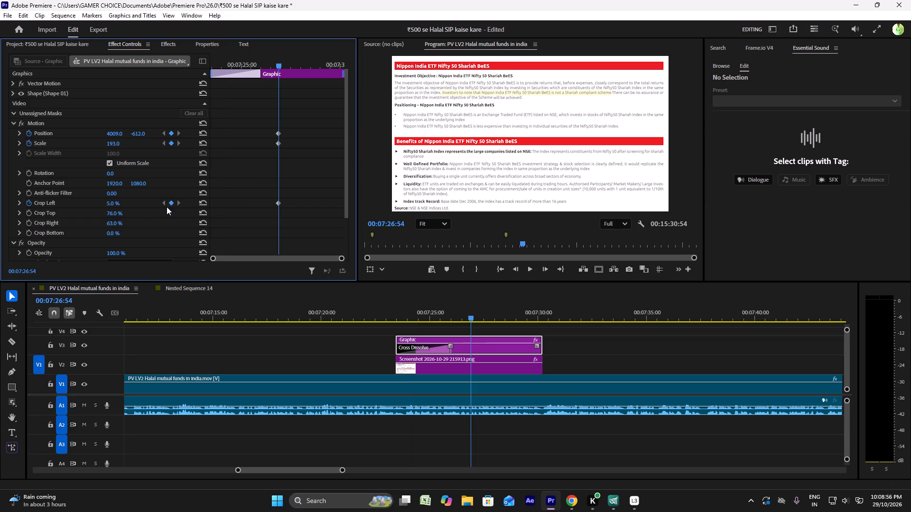
pyautogui.click(27, 222)
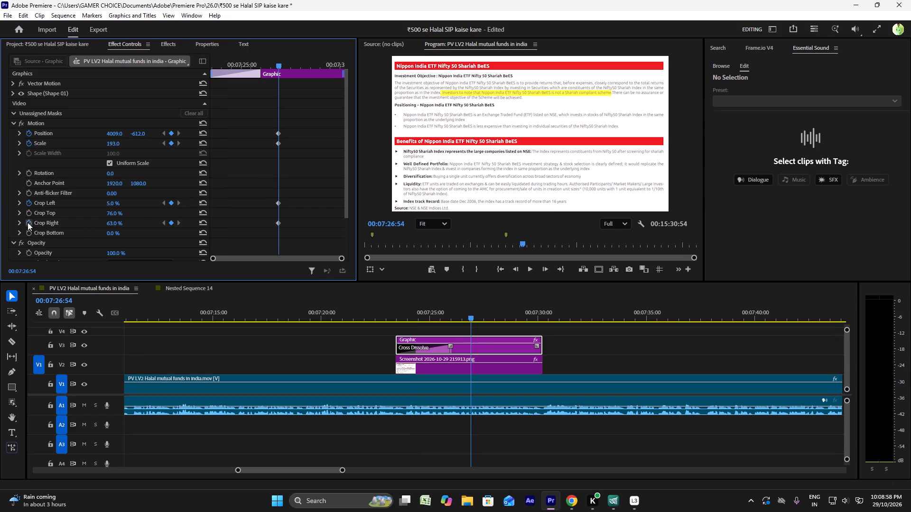
pyautogui.click(164, 202)
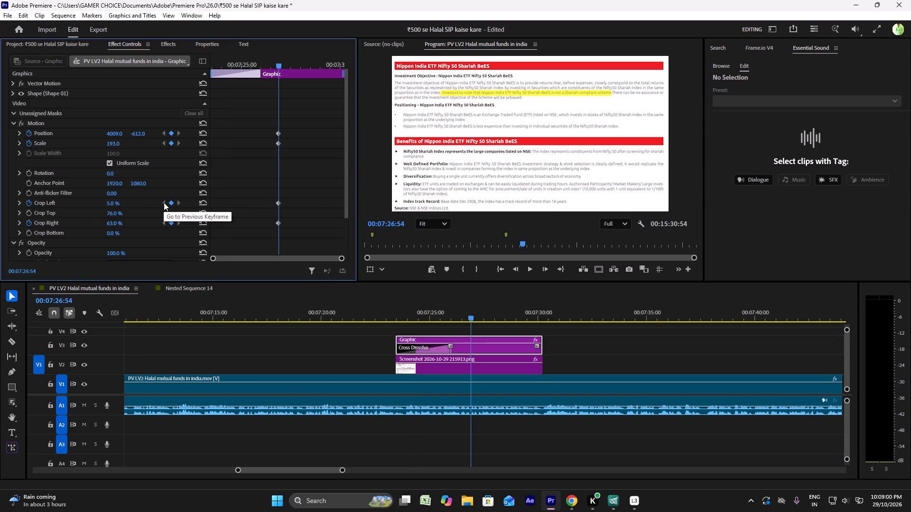
pyautogui.click(163, 204)
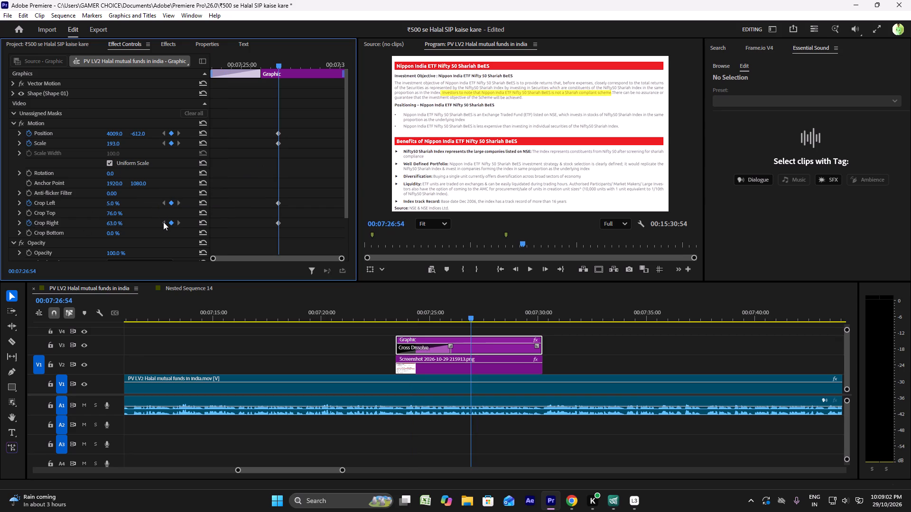
pyautogui.click(163, 222)
# Trim the Cross Dissolve at the start of the V3 highlight graphic down to nothing, removing it.
pyautogui.click(221, 59)
pyautogui.moveTo(221, 59); pyautogui.dragTo(213, 59)
pyautogui.click(220, 64)
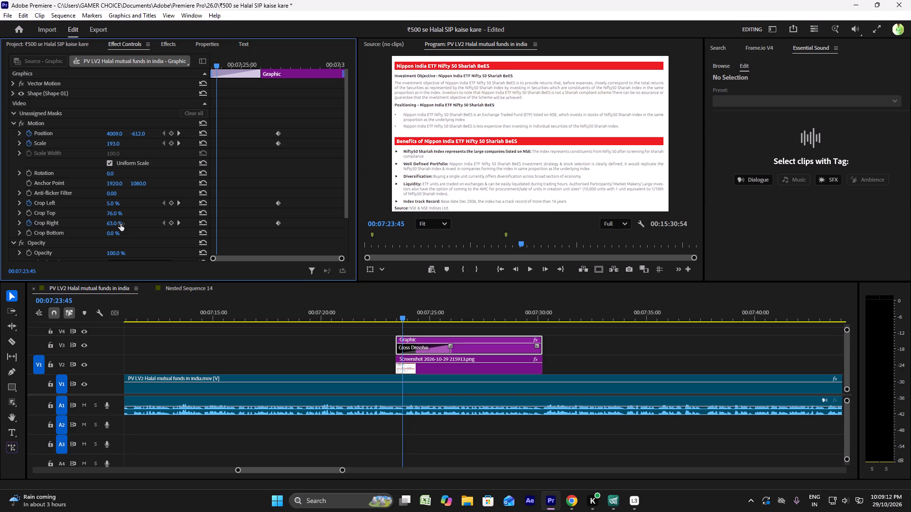
pyautogui.click(312, 58)
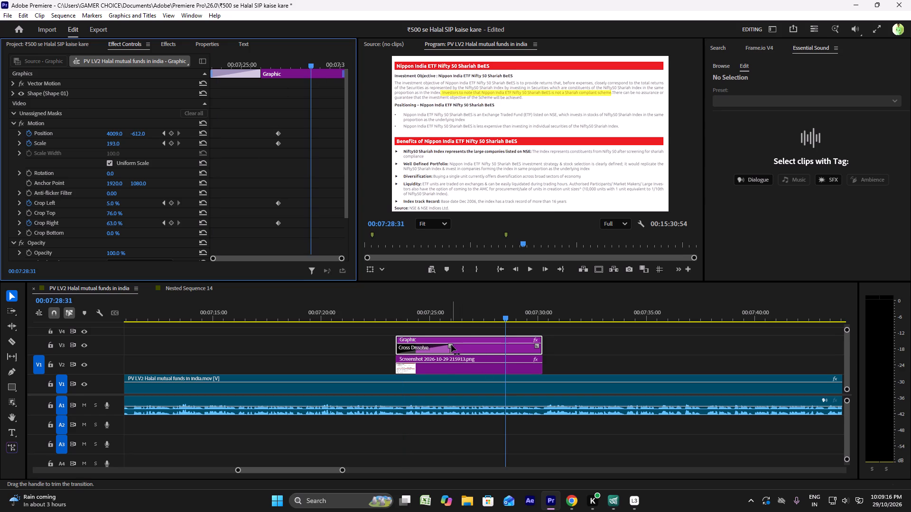
pyautogui.moveTo(449, 344); pyautogui.dragTo(390, 344)
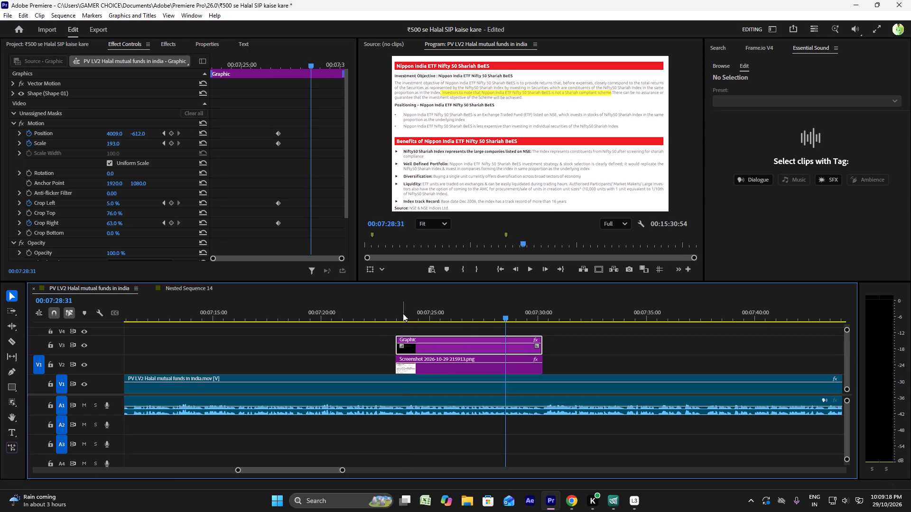
# Add a Crop Right keyframe of 100% at 00:07:23:44 on the highlight graphic and play back the wipe-on.
pyautogui.click(403, 313)
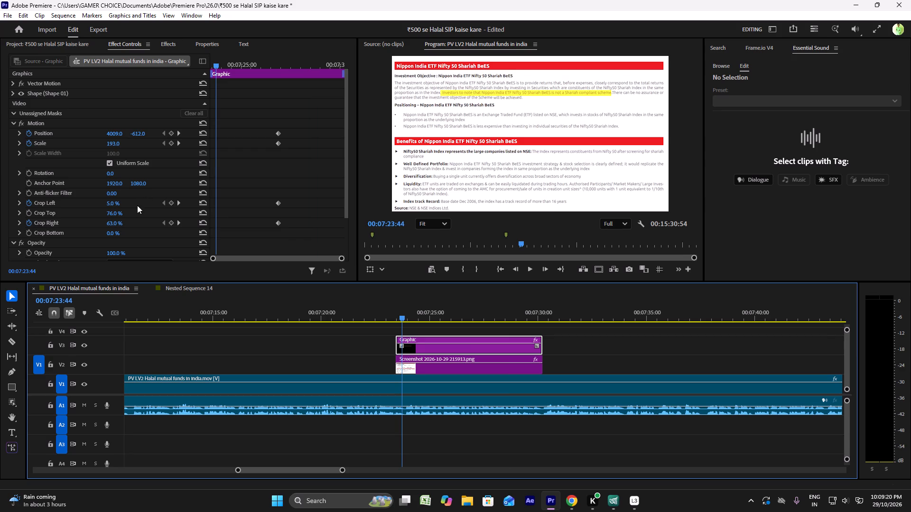
pyautogui.moveTo(116, 225); pyautogui.dragTo(139, 226)
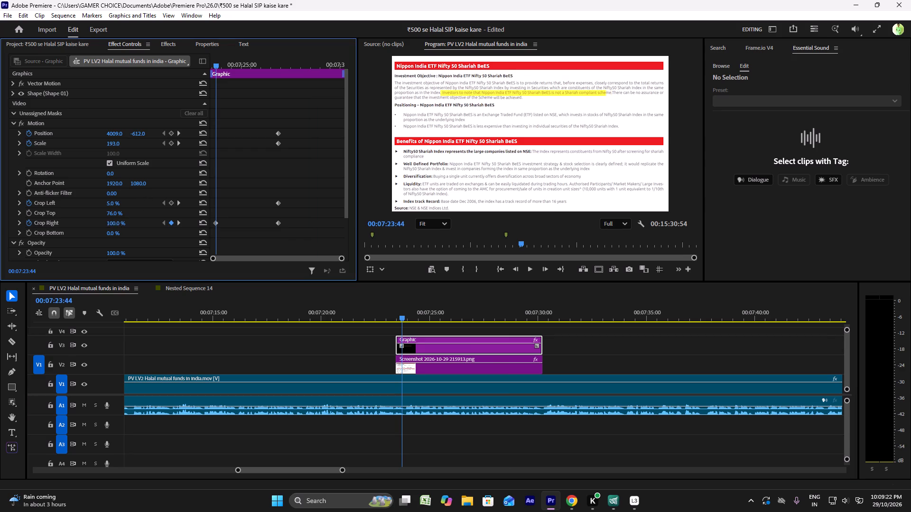
pyautogui.moveTo(139, 226); pyautogui.dragTo(153, 228)
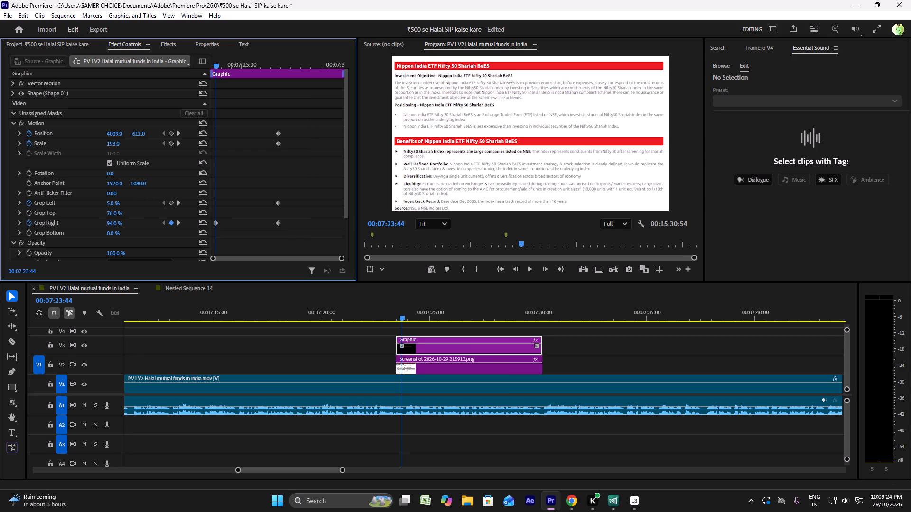
pyautogui.moveTo(153, 228); pyautogui.dragTo(147, 223)
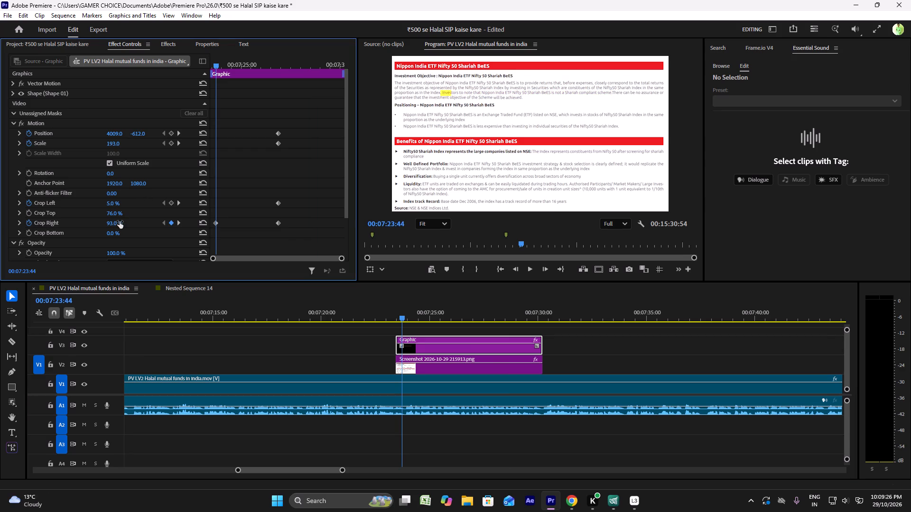
pyautogui.moveTo(120, 221); pyautogui.dragTo(99, 224)
pyautogui.moveTo(99, 224); pyautogui.dragTo(99, 224)
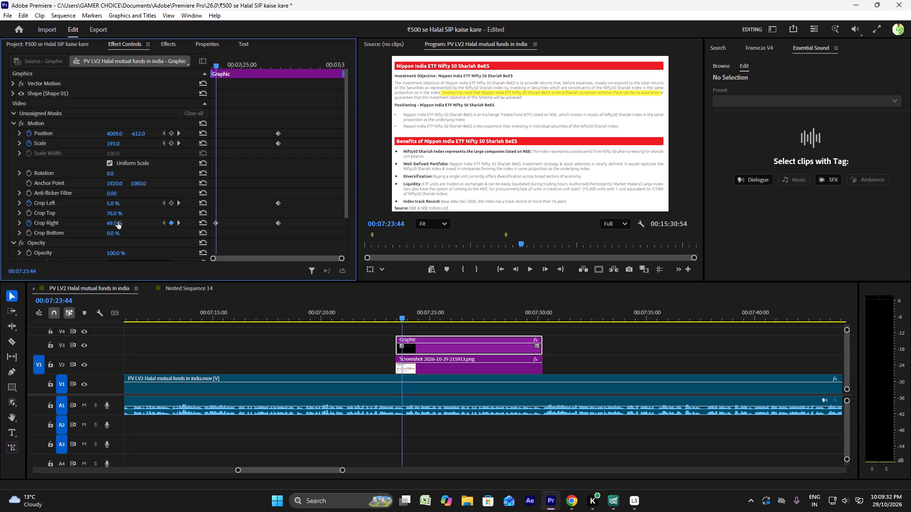
pyautogui.moveTo(118, 222); pyautogui.dragTo(131, 226)
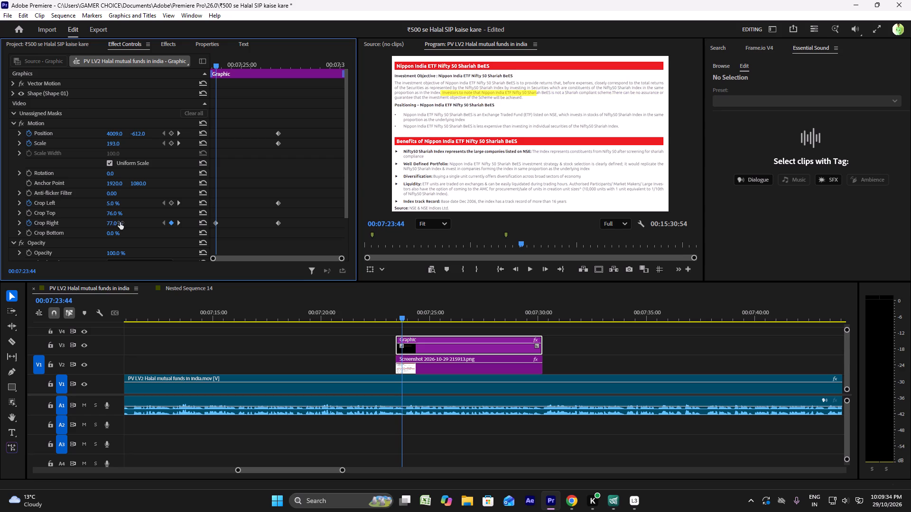
pyautogui.click(120, 222)
pyautogui.click(132, 224)
pyautogui.click(142, 226)
pyautogui.moveTo(125, 226); pyautogui.dragTo(144, 226)
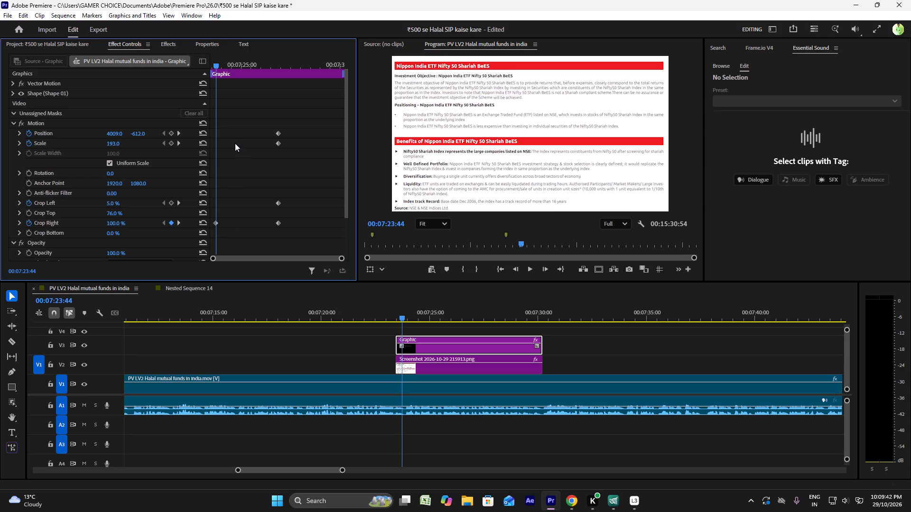
pyautogui.press('space')
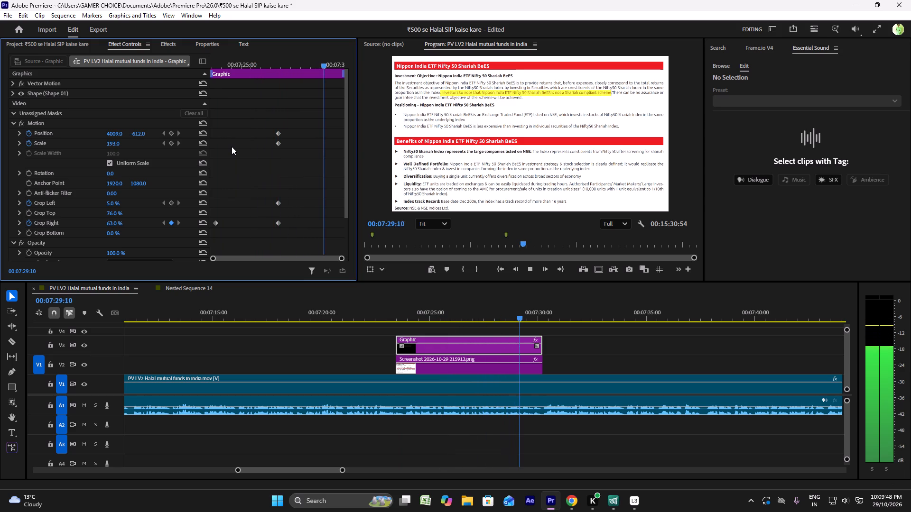
pyautogui.press('space')
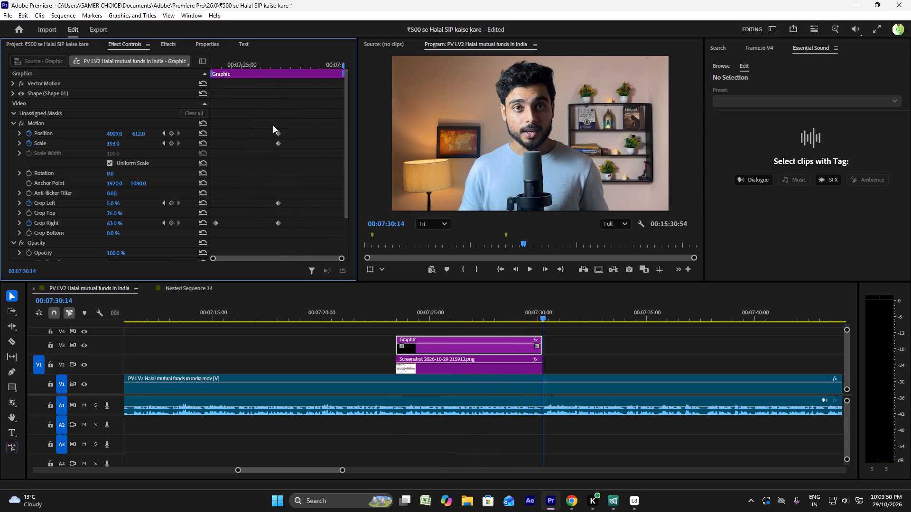
# Retime the highlight graphic's Crop Left keyframe and its ending Crop Right keyframe to about 00:07:29:00, slowing the highlight wipe.
pyautogui.click(270, 187)
pyautogui.click(248, 61)
pyautogui.moveTo(264, 190); pyautogui.dragTo(283, 240)
pyautogui.moveTo(279, 223); pyautogui.dragTo(312, 224)
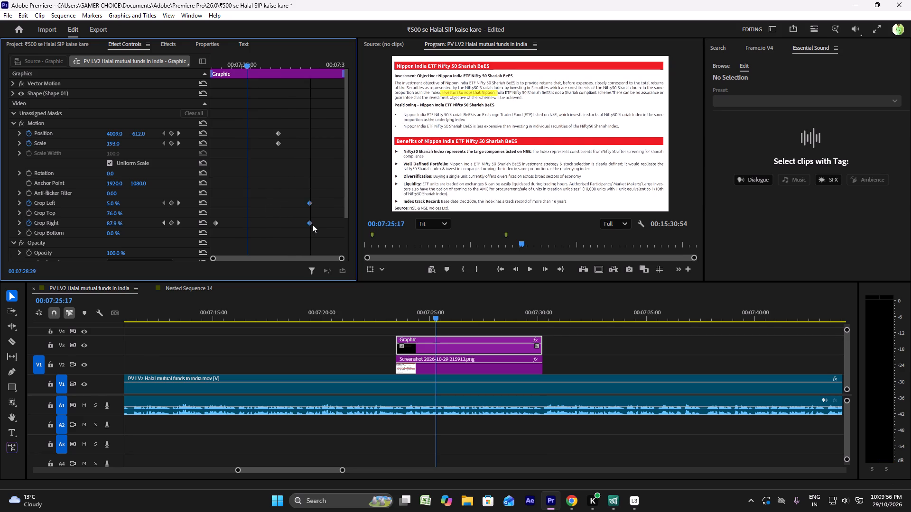
pyautogui.moveTo(312, 224); pyautogui.dragTo(330, 225)
pyautogui.press('space')
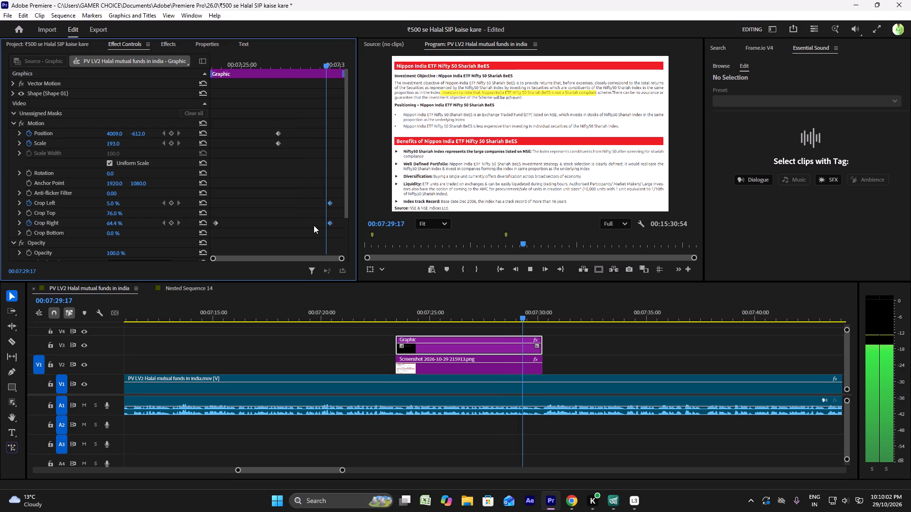
pyautogui.press('space')
pyautogui.moveTo(336, 192); pyautogui.dragTo(333, 212)
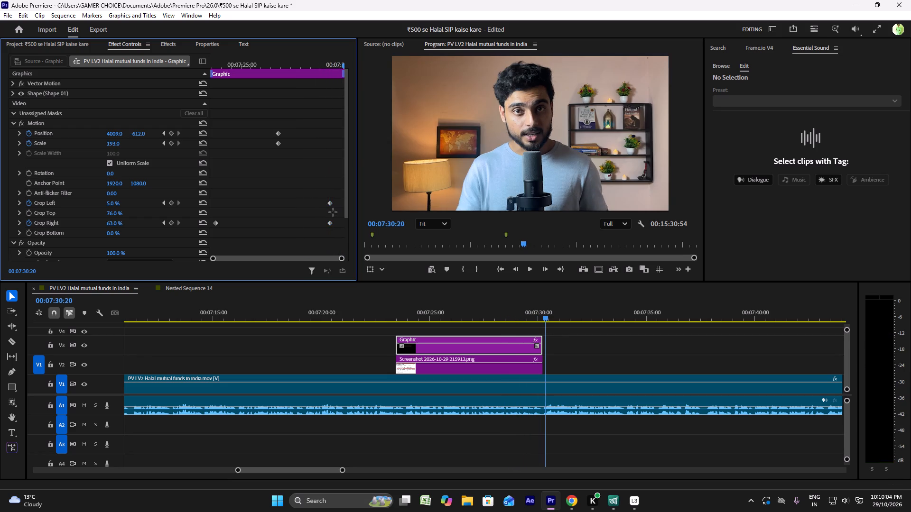
pyautogui.moveTo(333, 212); pyautogui.dragTo(329, 232)
pyautogui.moveTo(327, 221); pyautogui.dragTo(320, 221)
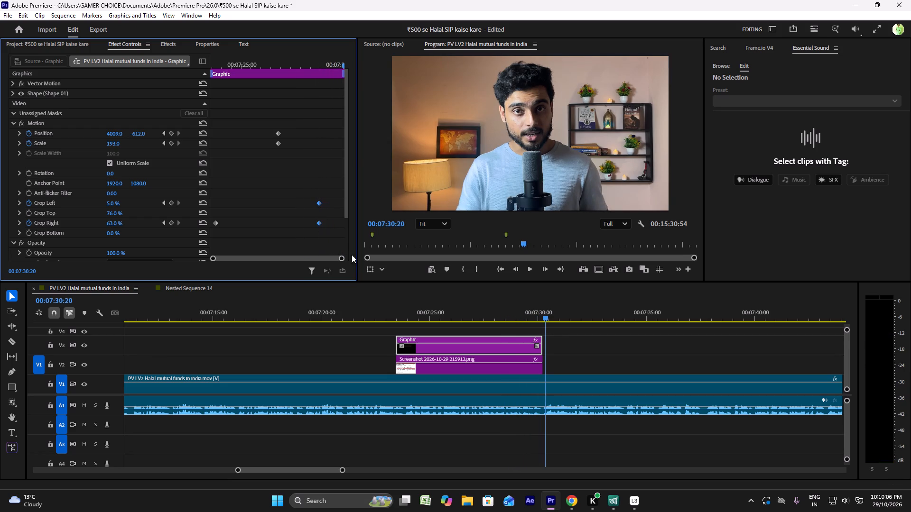
# Move the first Crop Right keyframe back to the highlight graphic's start and play back the animation.
pyautogui.click(382, 300)
pyautogui.click(385, 308)
pyautogui.press('space')
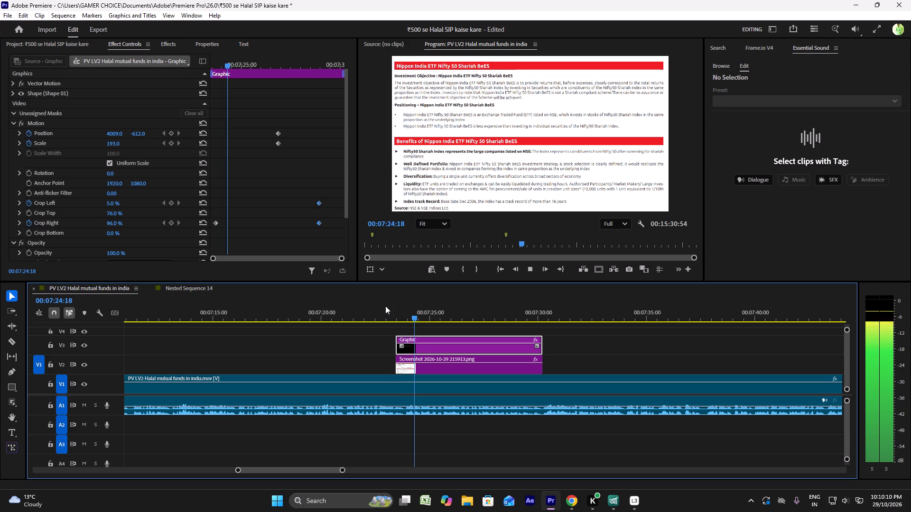
pyautogui.press('space')
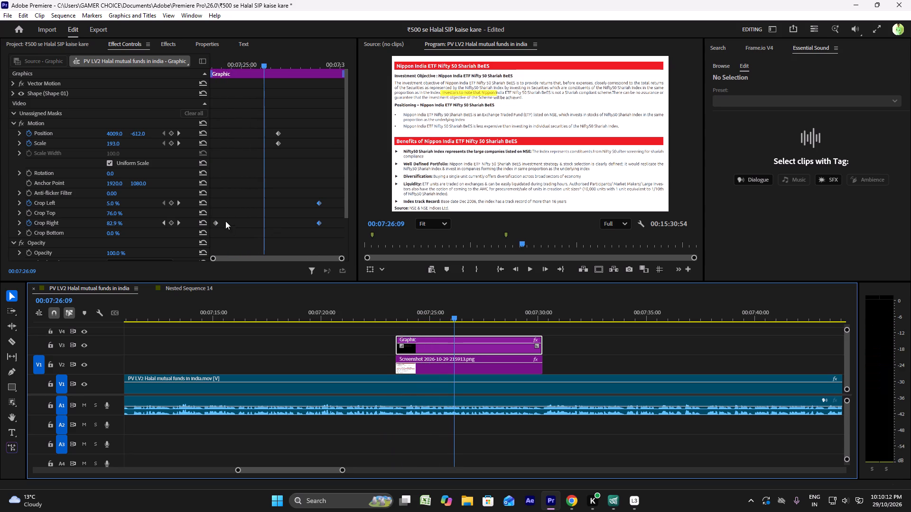
pyautogui.moveTo(216, 220); pyautogui.dragTo(210, 222)
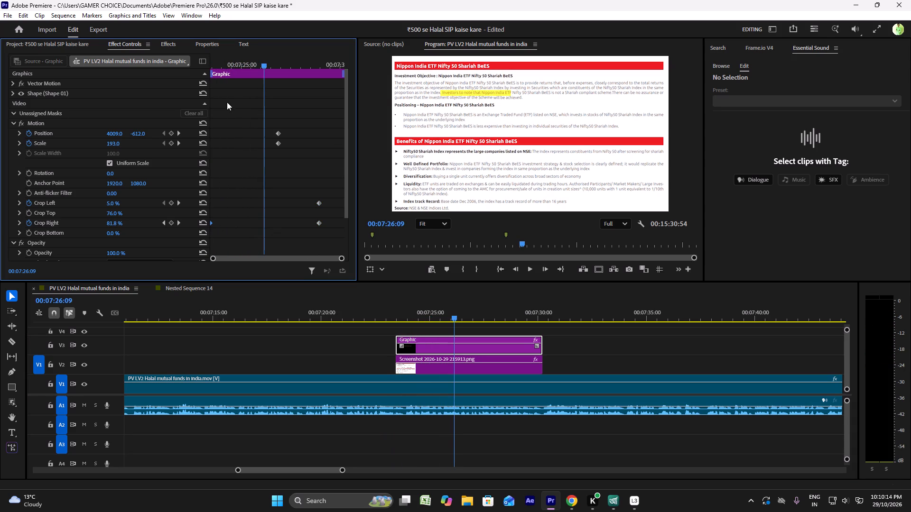
pyautogui.click(217, 60)
pyautogui.press('space')
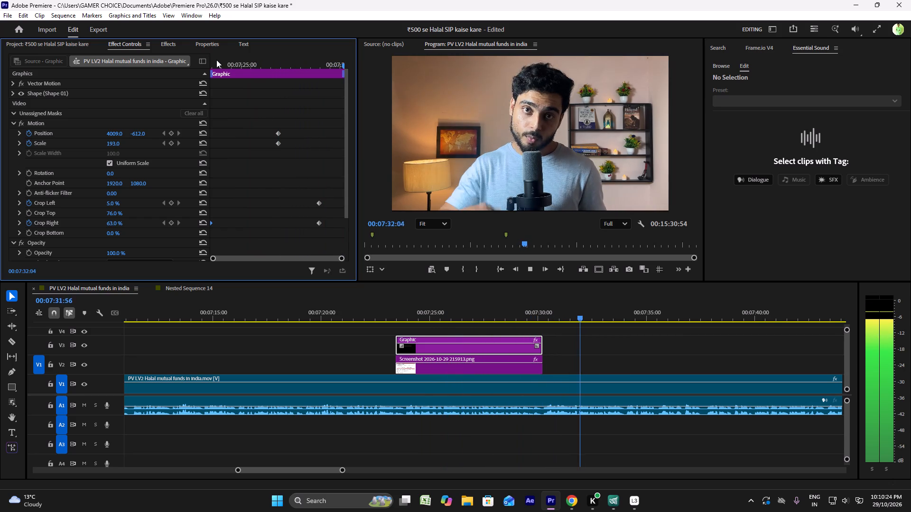
pyautogui.press('space')
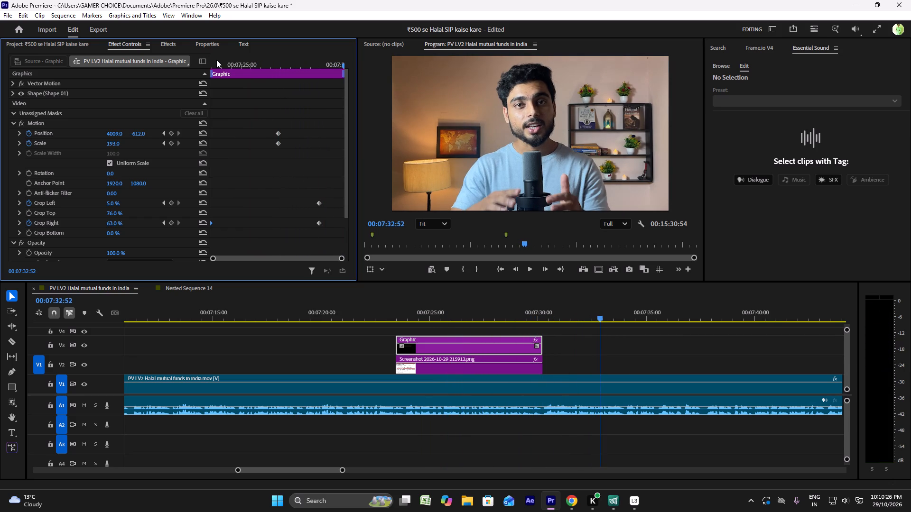
# Switch to Chrome and read "Video 2 - Editor brief (final)" for the instructions following the "not a Shariah compliant scheme" line.
pyautogui.click(564, 501)
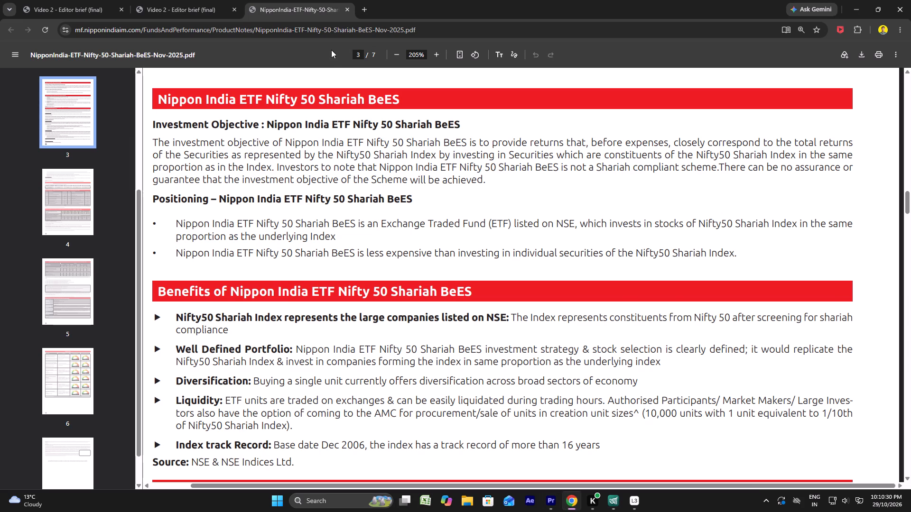
pyautogui.click(203, 0)
pyautogui.click(92, 0)
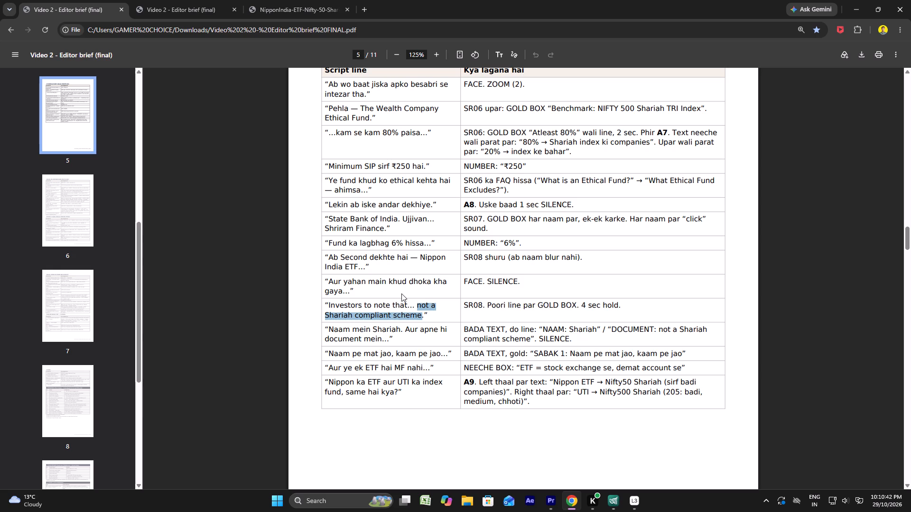
pyautogui.scroll(-1, 401, 294)
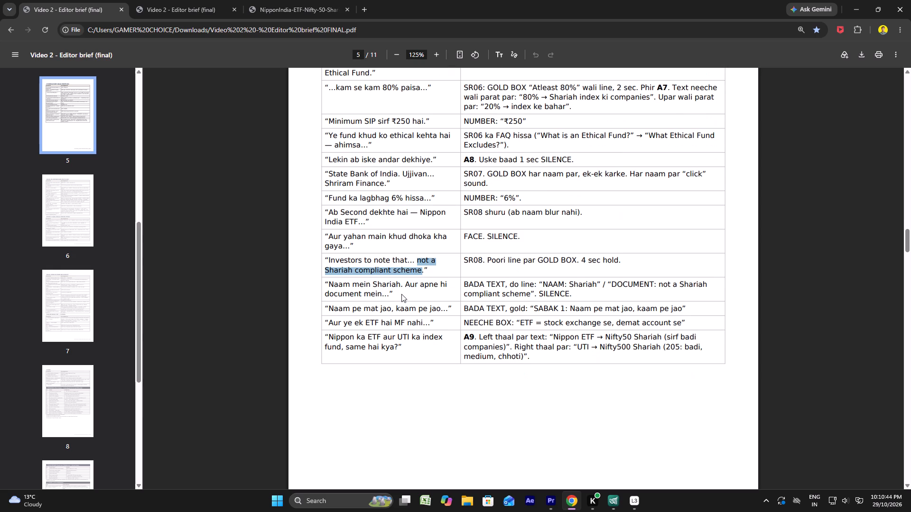
pyautogui.scroll(-1, 401, 294)
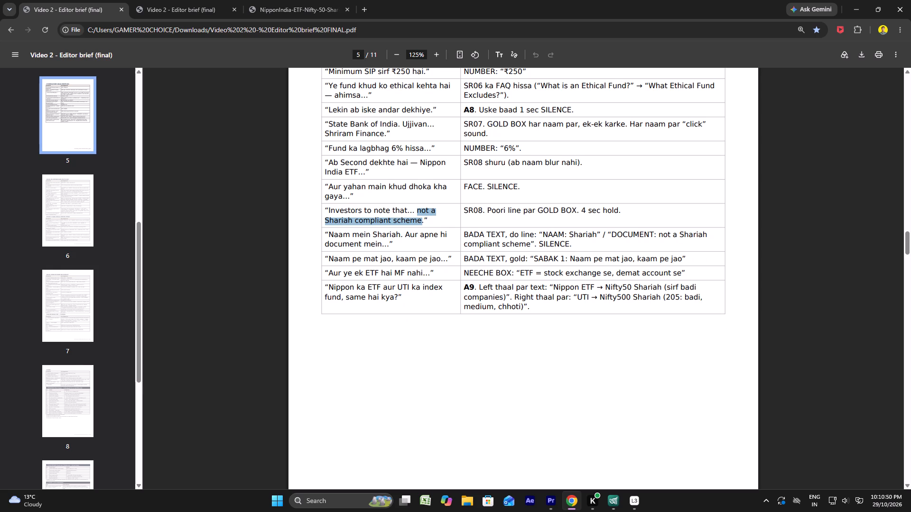
pyautogui.scroll(-12, 317, 209)
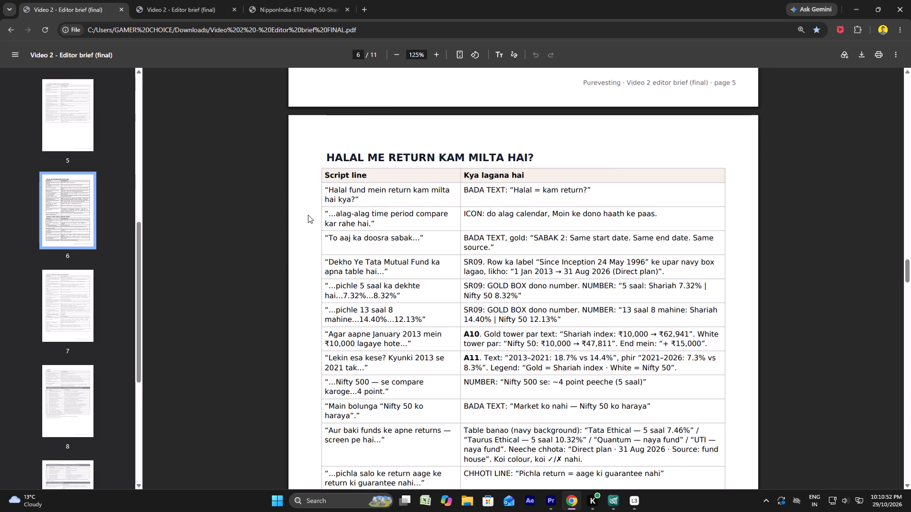
# Look through pages 6 and 7 of the editor brief, and return to the "Naam mein Shariah" row on page 5.
pyautogui.scroll(-13, 308, 215)
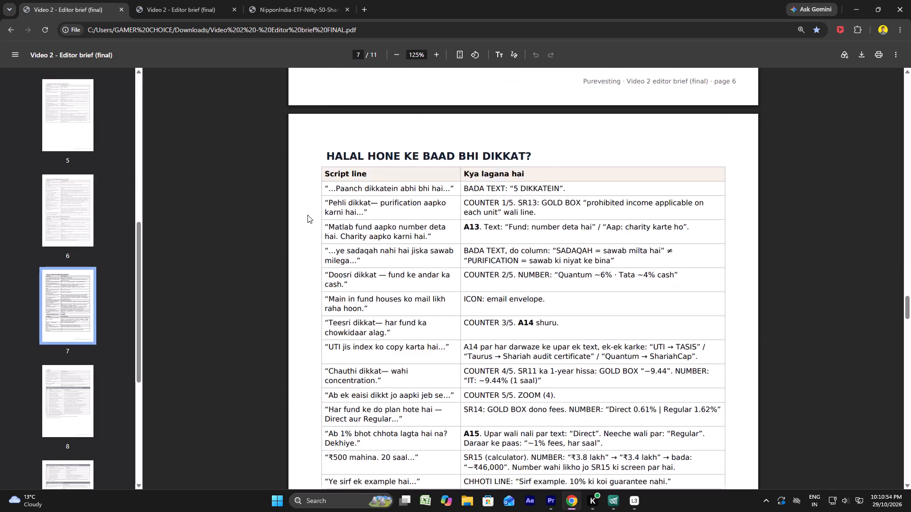
pyautogui.scroll(-5, 307, 215)
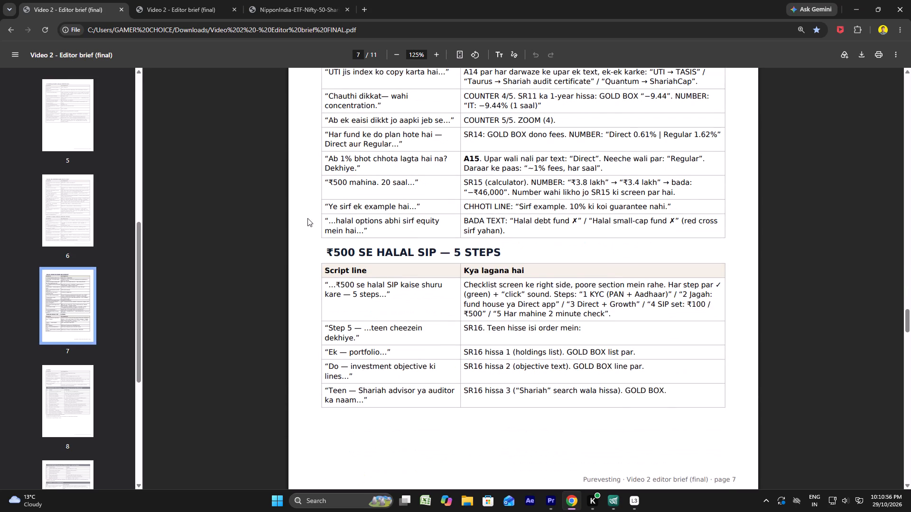
pyautogui.scroll(-6, 307, 224)
pyautogui.scroll(8, 307, 220)
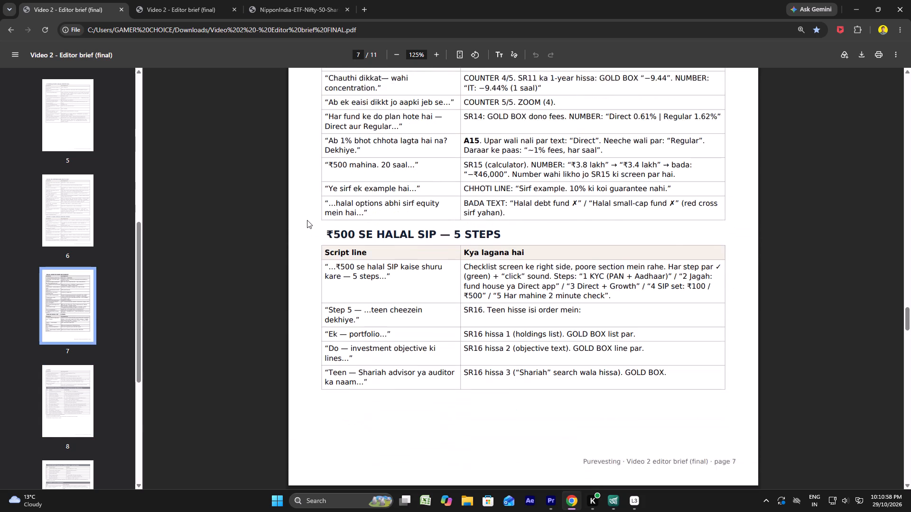
pyautogui.scroll(16, 307, 220)
pyautogui.scroll(9, 307, 219)
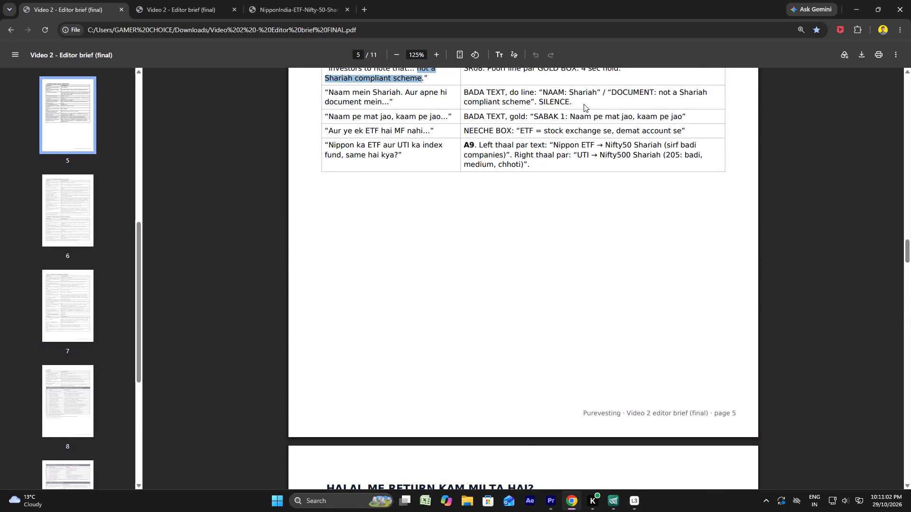
# Copy the big-text wording "NAAM: Shariah" / "DOCUMENT: not a Shariah compliant scheme" from the brief's "Naam mein Shariah" row.
pyautogui.moveTo(584, 104); pyautogui.dragTo(381, 104)
pyautogui.click(385, 100)
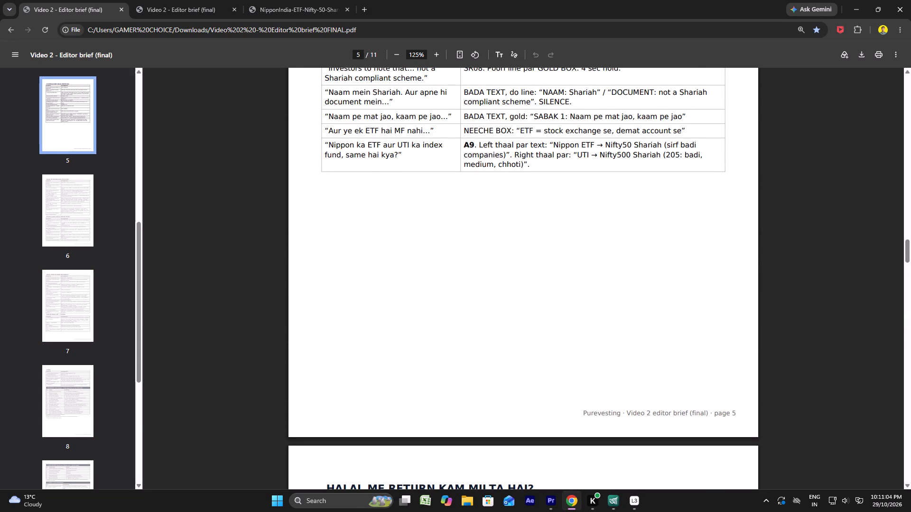
pyautogui.moveTo(573, 102); pyautogui.dragTo(352, 104)
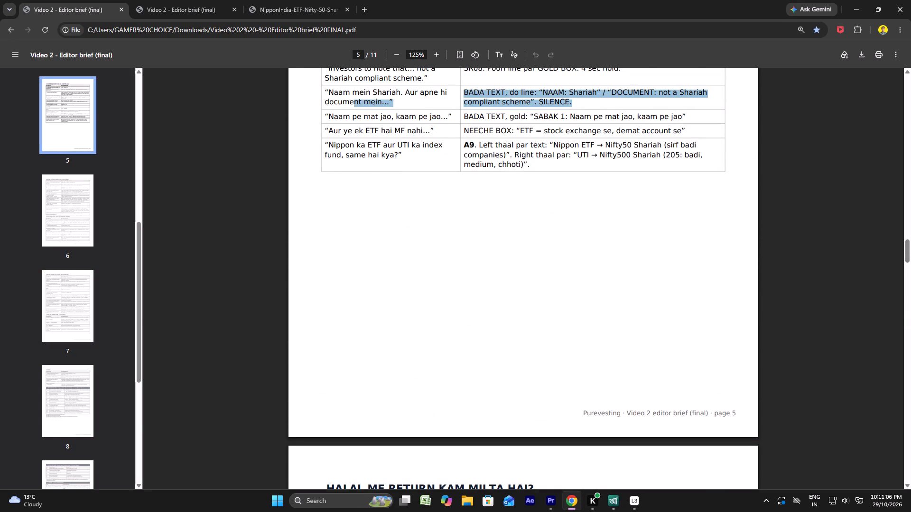
pyautogui.moveTo(352, 104); pyautogui.dragTo(330, 93)
pyautogui.click(548, 89)
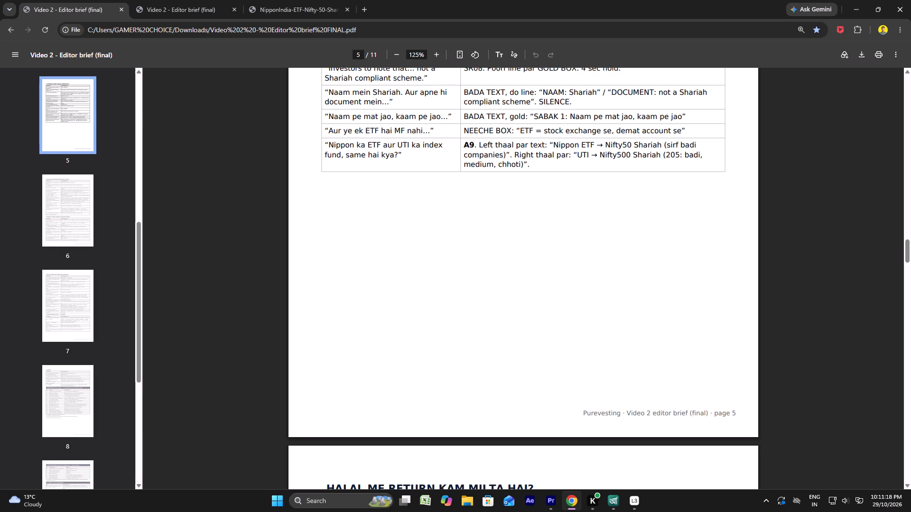
pyautogui.moveTo(542, 90); pyautogui.dragTo(591, 93)
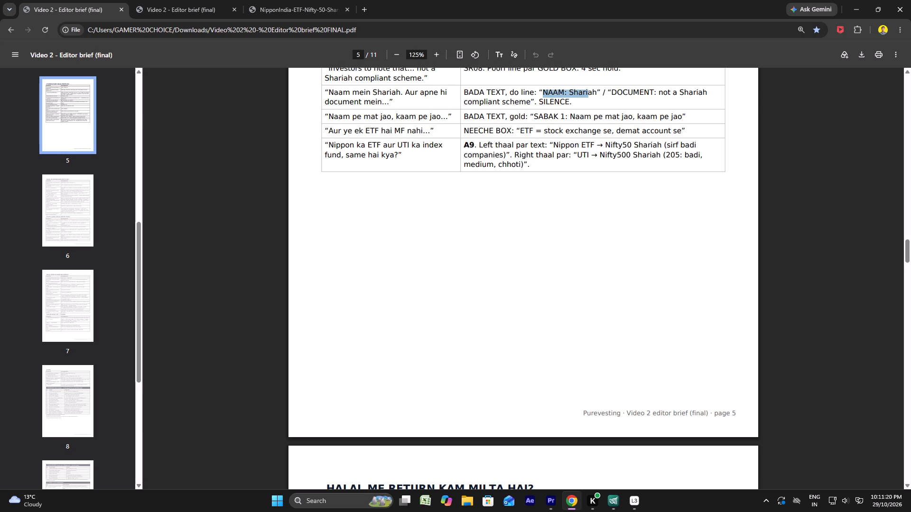
pyautogui.moveTo(591, 93); pyautogui.dragTo(601, 99)
pyautogui.moveTo(601, 99); pyautogui.dragTo(530, 104)
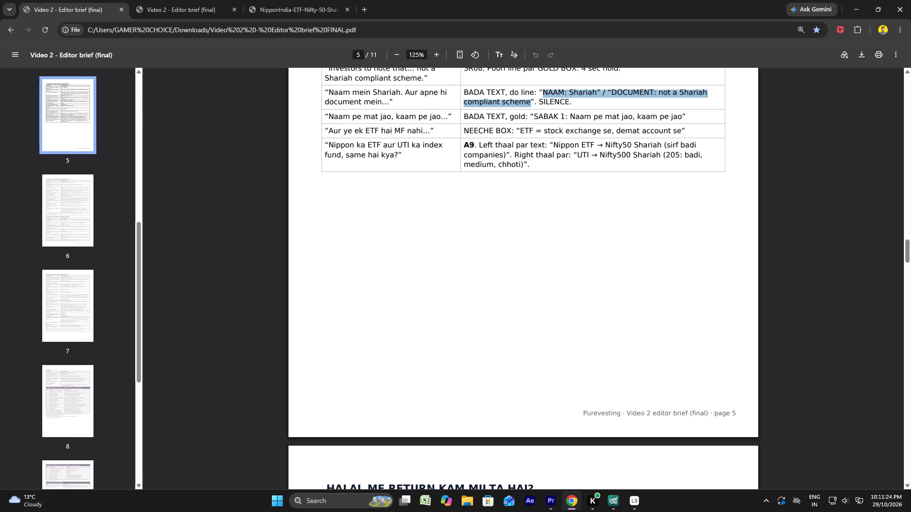
pyautogui.rightClick(514, 102)
pyautogui.click(545, 118)
# Switch to Premiere and move the main sequence's playhead back to 00:07:08:30, near the earlier V3 clip.
pyautogui.click(550, 497)
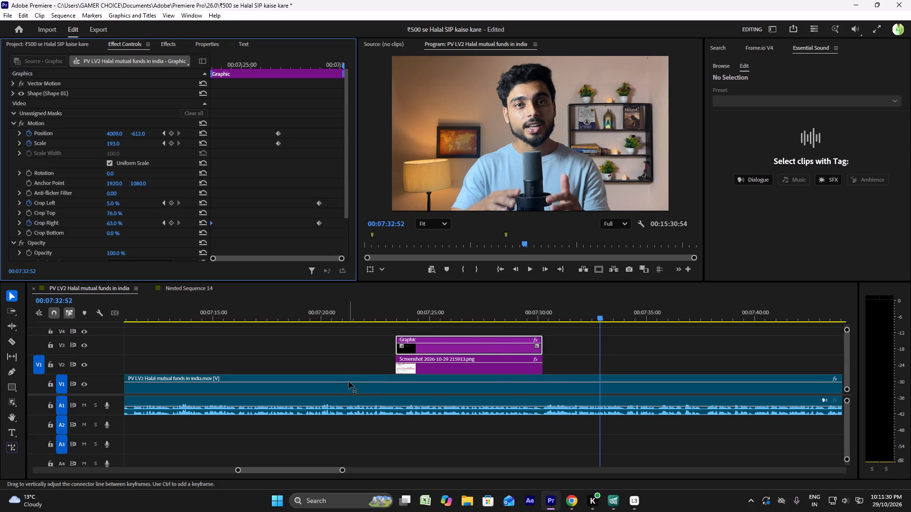
pyautogui.keyDown('alt'); pyautogui.scroll(1, 349, 381); pyautogui.keyUp('alt')
pyautogui.keyDown('alt'); pyautogui.scroll(-6, 349, 381); pyautogui.keyUp('alt')
pyautogui.click(186, 315)
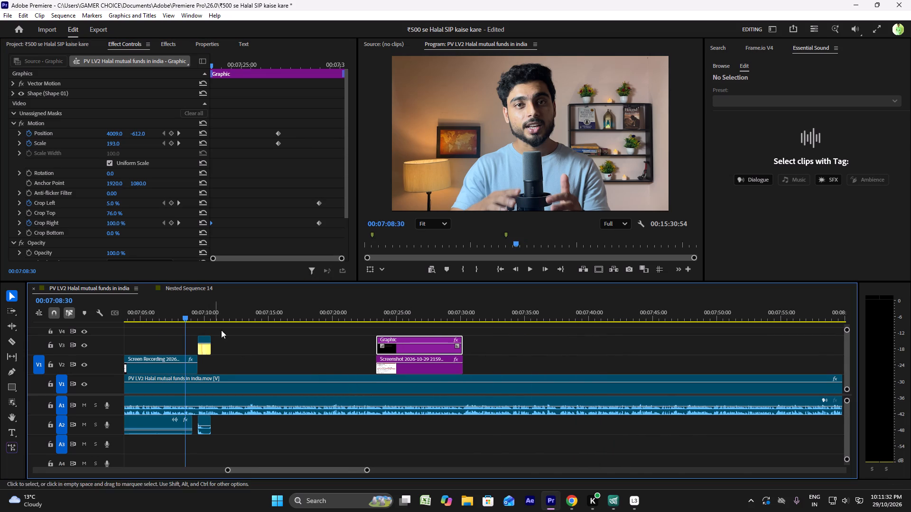